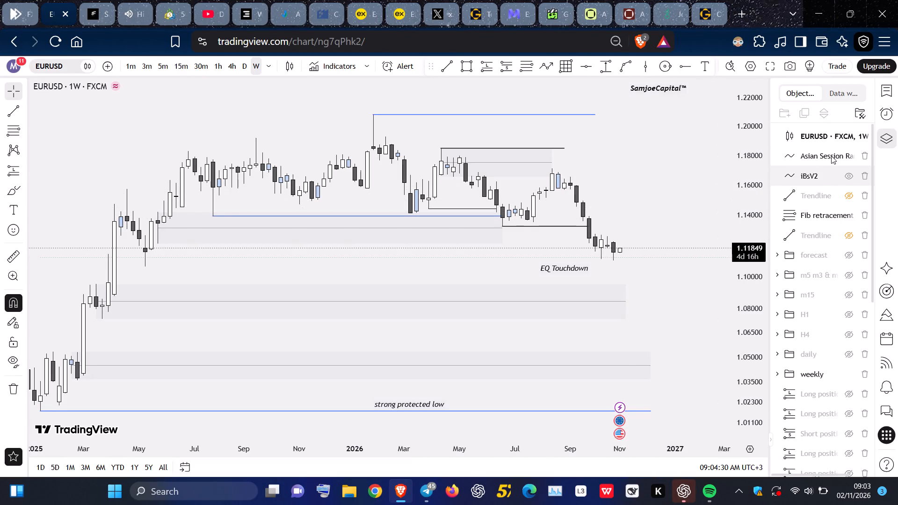
Clear the shaded zone spanning about 1.121 to 1.142, May 2025 to June 2026, from the weekly EURUSD chart.
scroll(589, 185, "down", 3)
left_click_drag(752, 256, 752, 254)
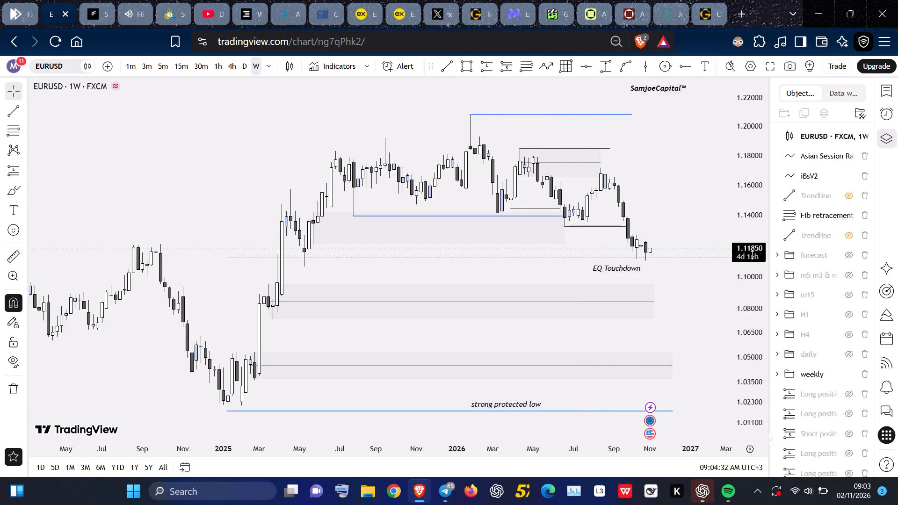
left_click_drag(752, 254, 741, 221)
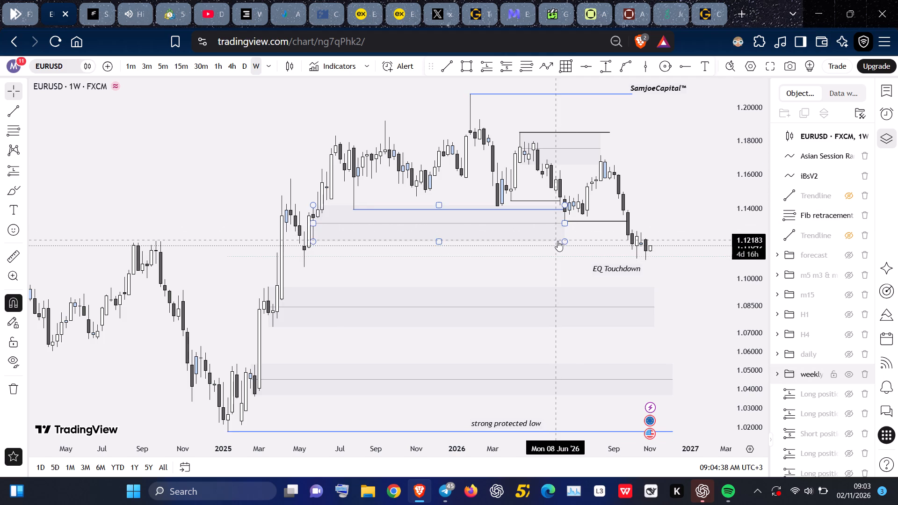
left_click(558, 241)
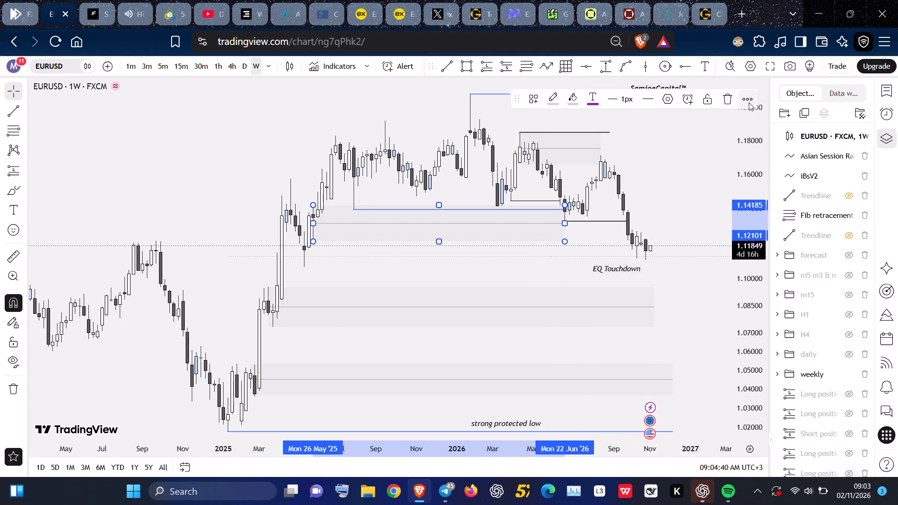
left_click(749, 102)
left_click(767, 196)
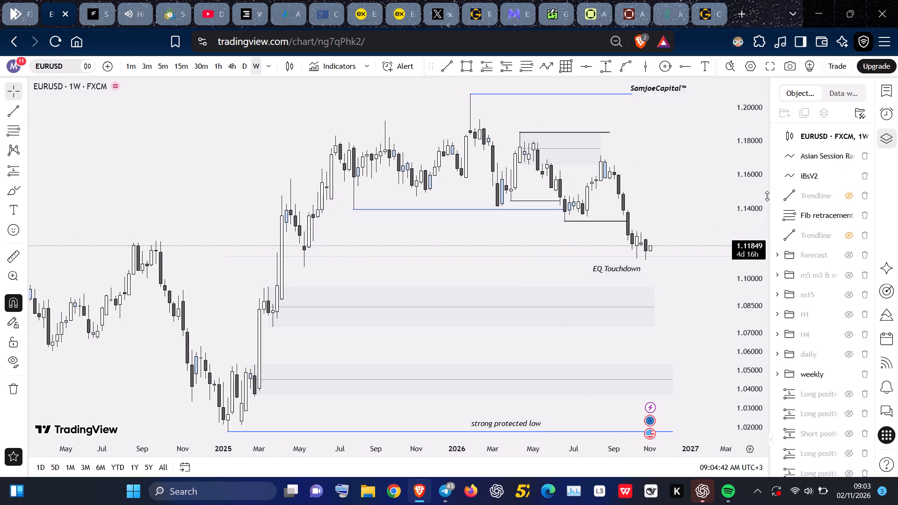
Draw a rectangle zone from about 1.12656 down to the May 2025 swing-low wick, extending its far edge just past November 2026.
left_click(464, 74)
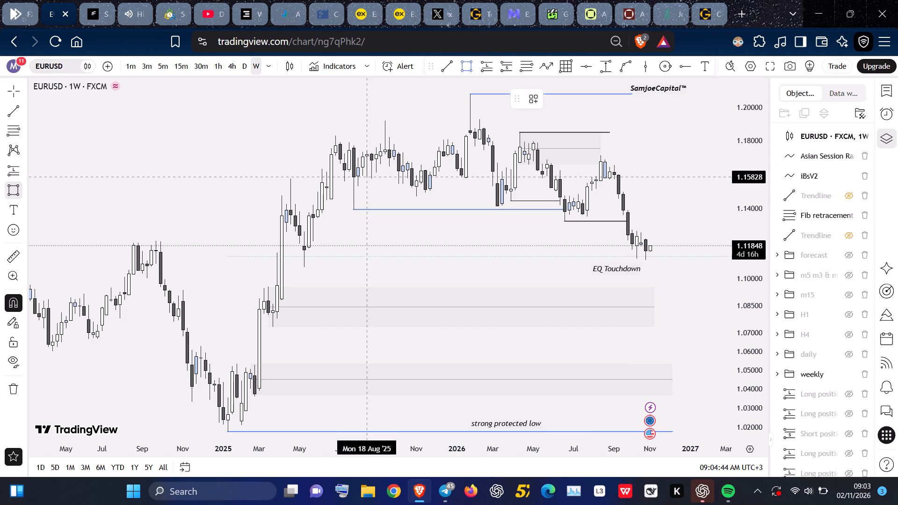
left_click(306, 230)
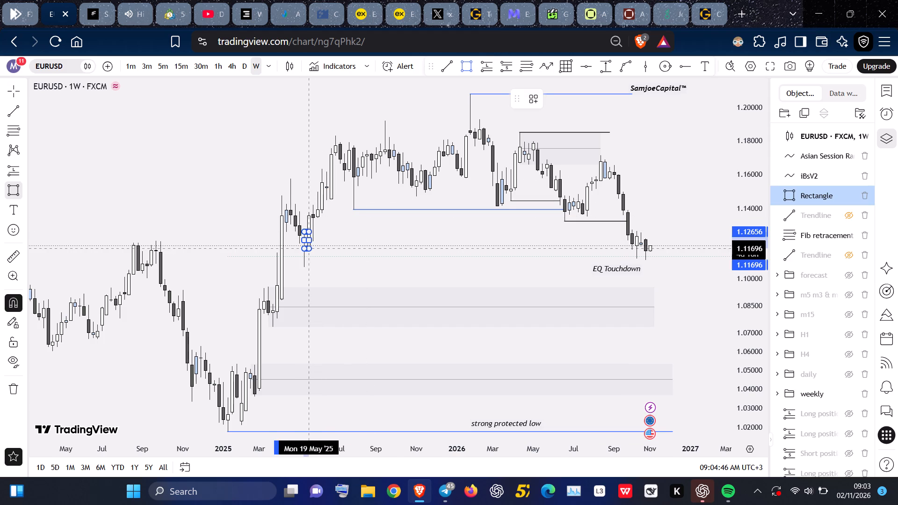
left_click(306, 274)
left_click_drag(304, 250, 663, 216)
left_click(670, 180)
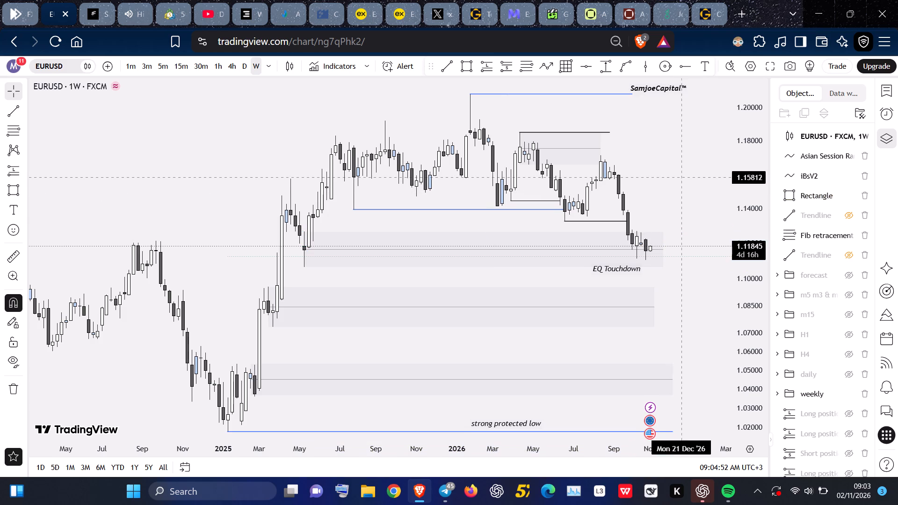
Copy a link to an image of the weekly EURUSD chart.
left_click_drag(692, 174, 664, 172)
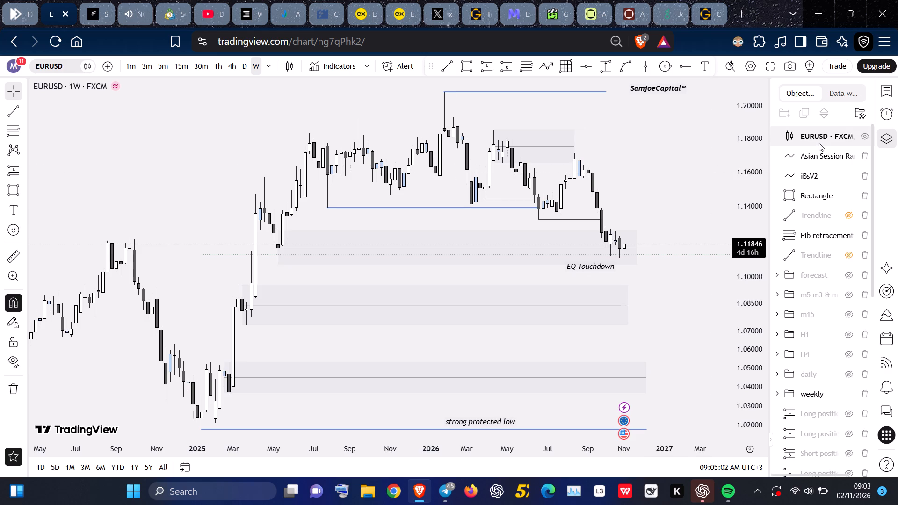
key("alt+s")
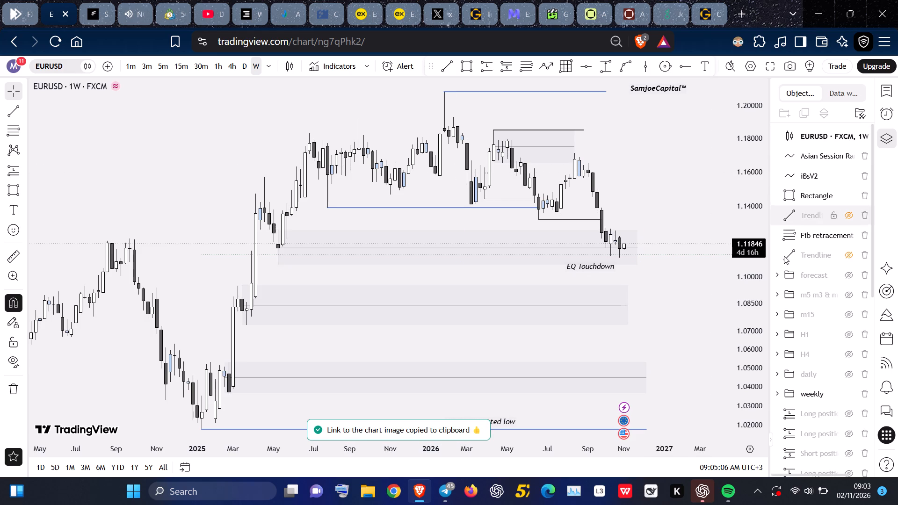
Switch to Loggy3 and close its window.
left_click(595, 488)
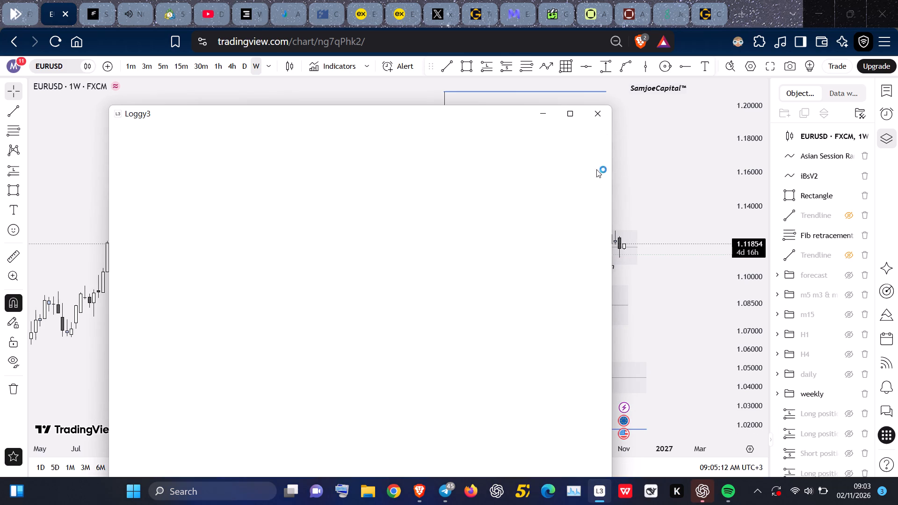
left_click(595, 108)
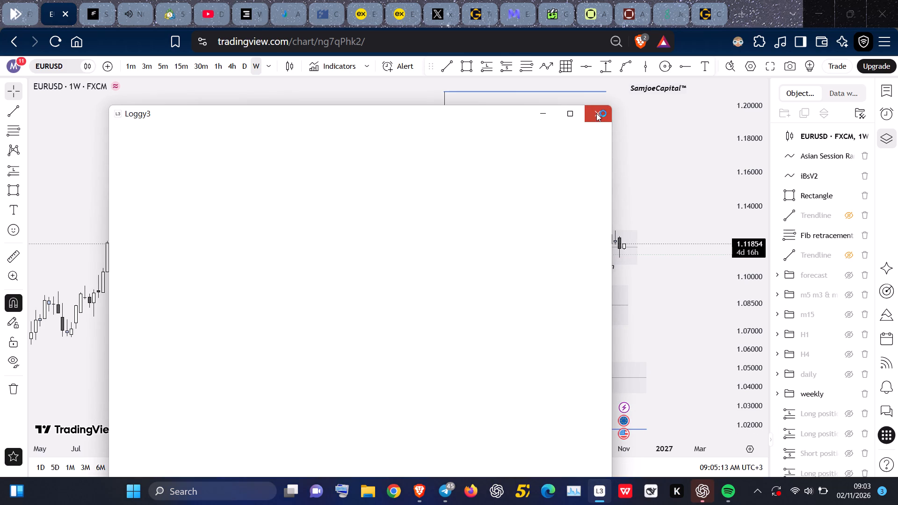
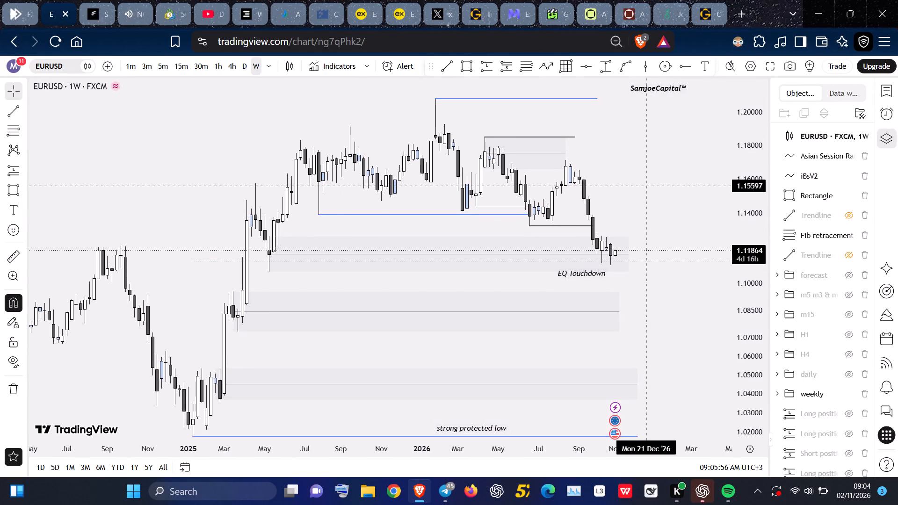
Copy a fresh link to an image of the weekly EURUSD chart with the redrawn demand zone.
key("alt+s")
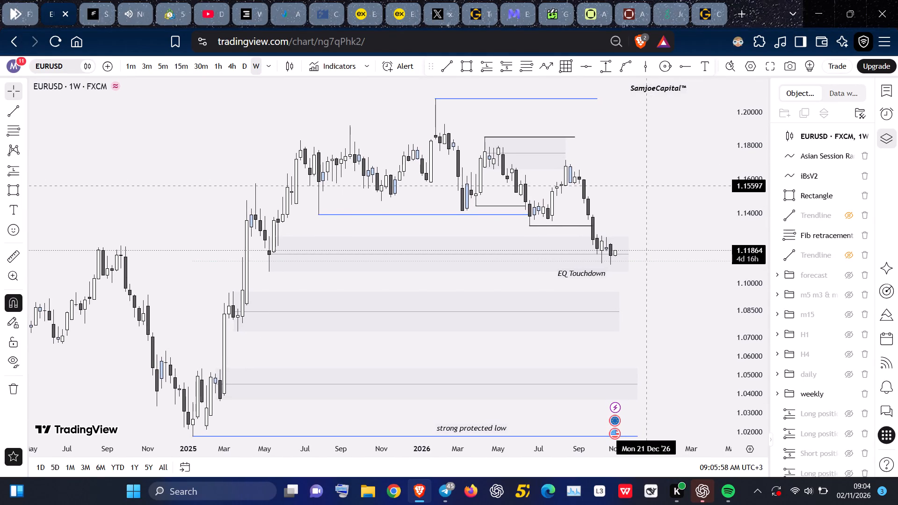
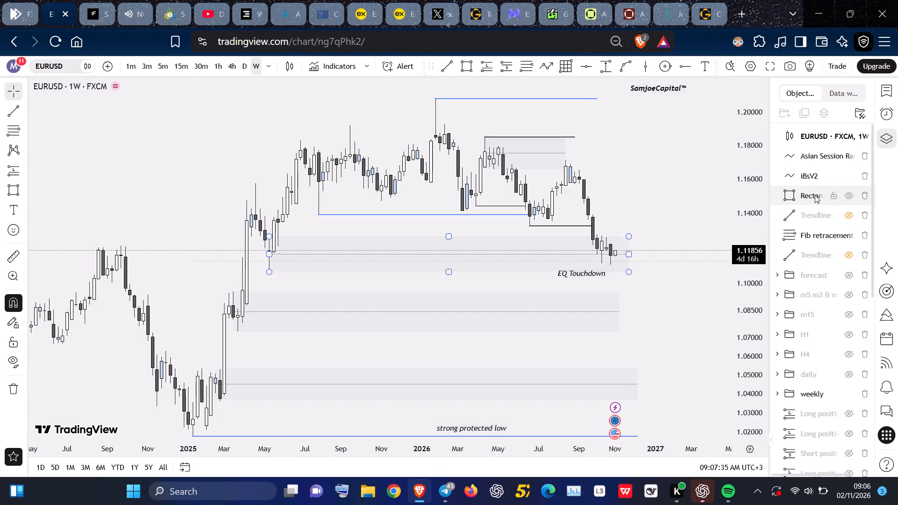
Move the demand-zone rectangle and the Fib retracement into the weekly group of the object tree.
left_click(815, 195)
left_click_drag(815, 195, 824, 392)
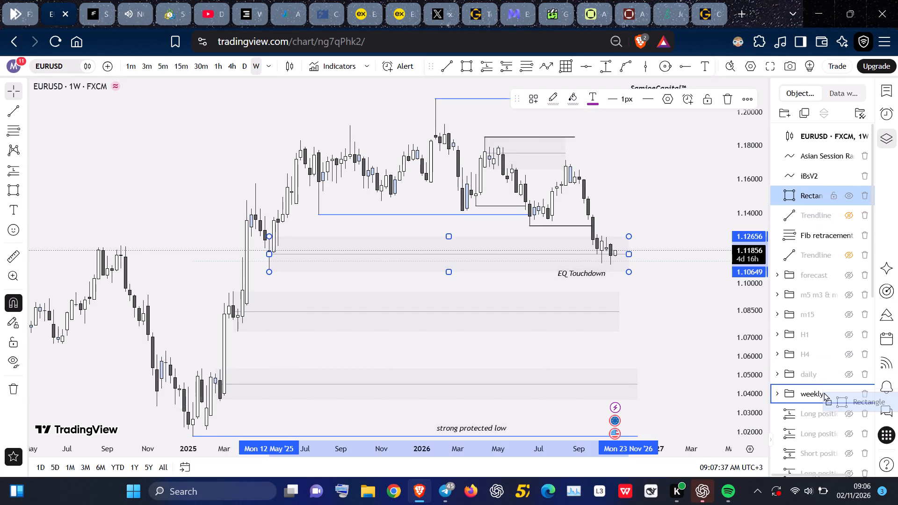
left_click_drag(824, 392, 824, 393)
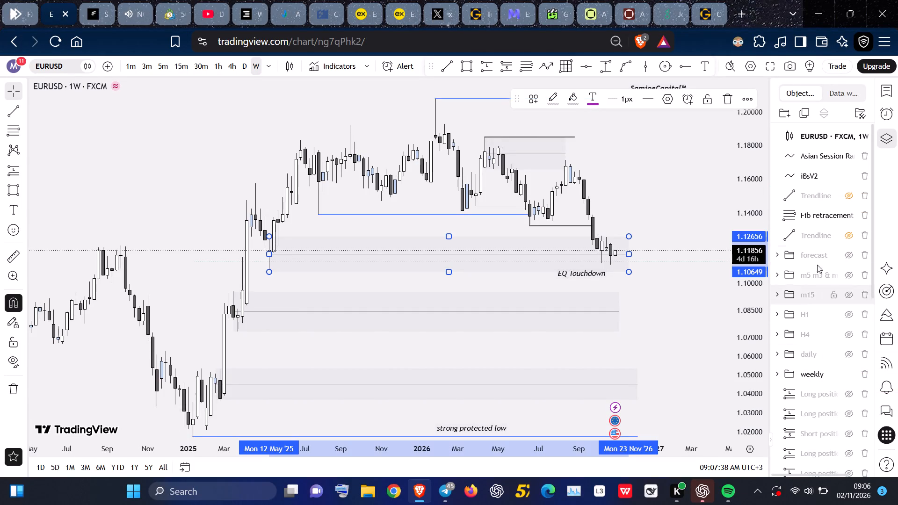
left_click(809, 216)
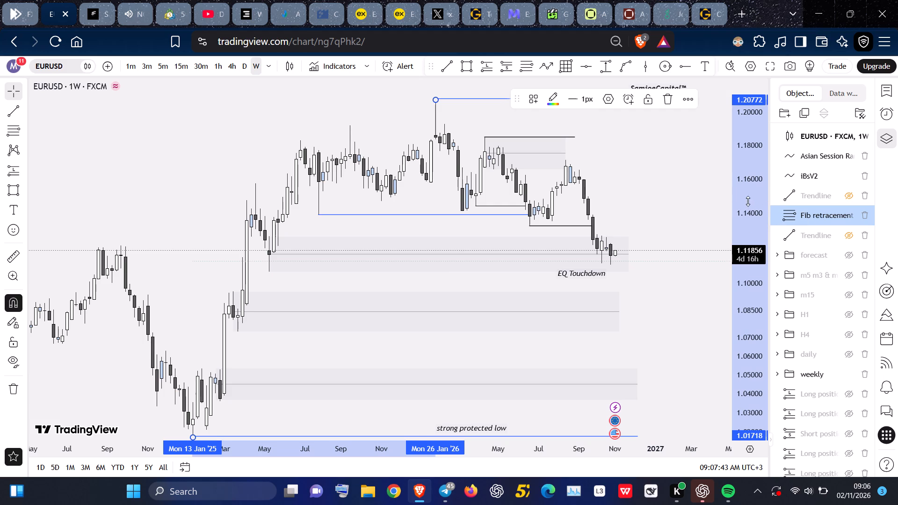
left_click_drag(748, 201, 745, 326)
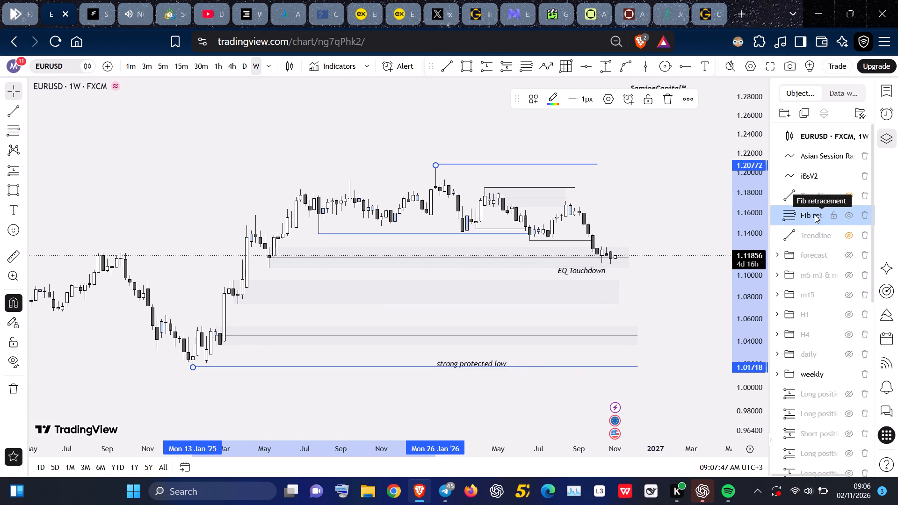
left_click_drag(815, 215, 819, 378)
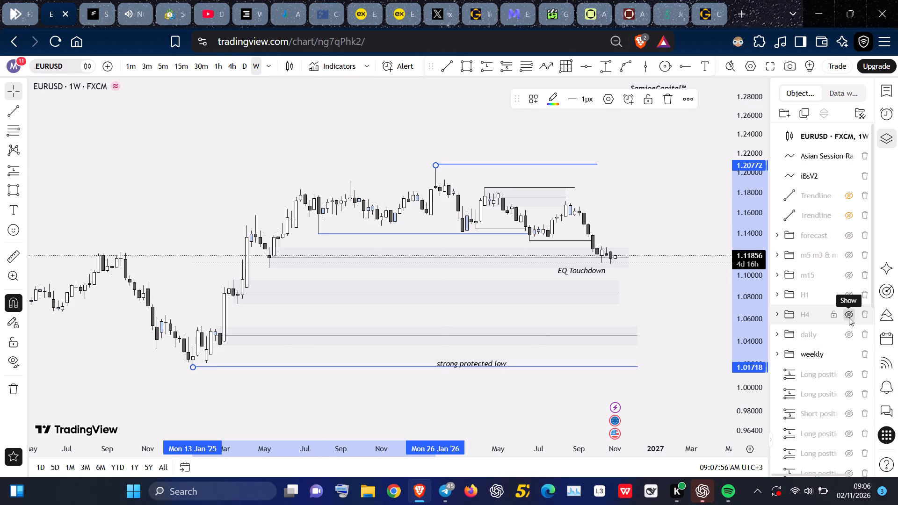
Show the hidden drawings of the daily group on the EURUSD chart.
left_click(849, 330)
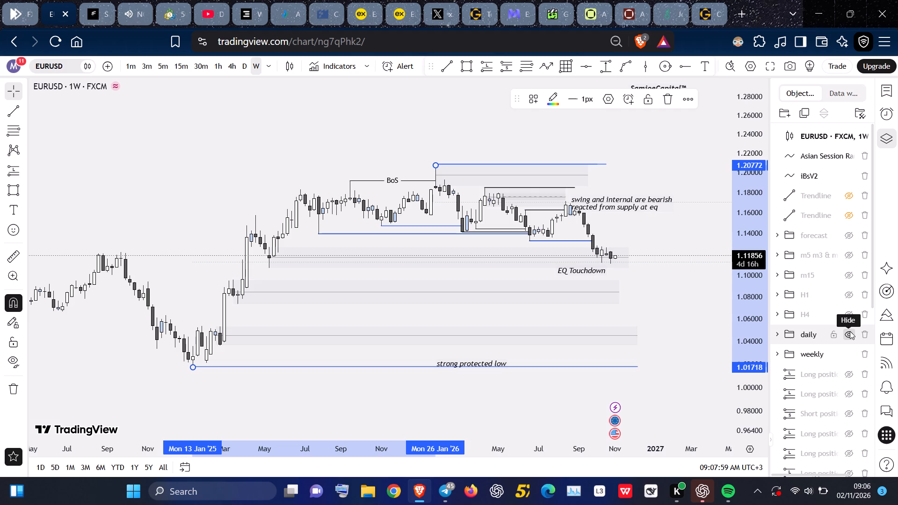
Examine the daily-group drawings against the weekly price action from the supply zones down to the demand zone.
scroll(617, 256, "up", 1)
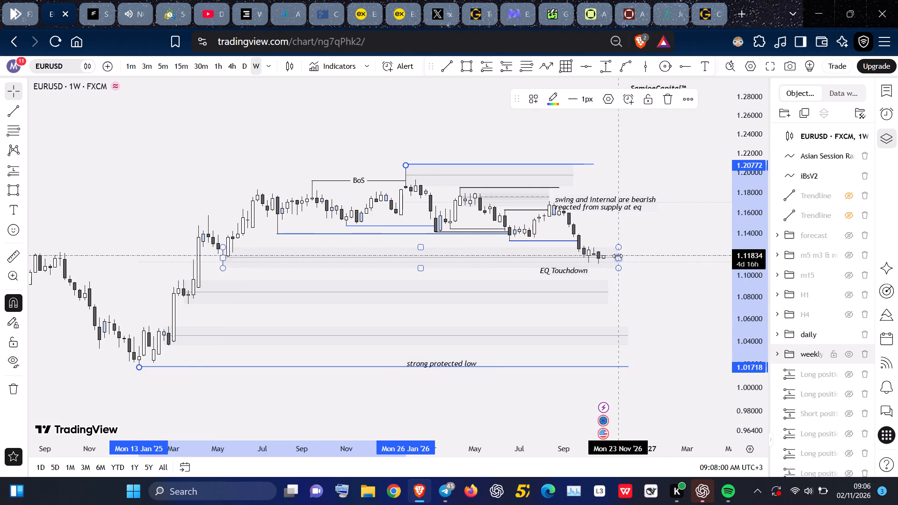
scroll(617, 256, "up", 1)
left_click_drag(741, 308, 724, 203)
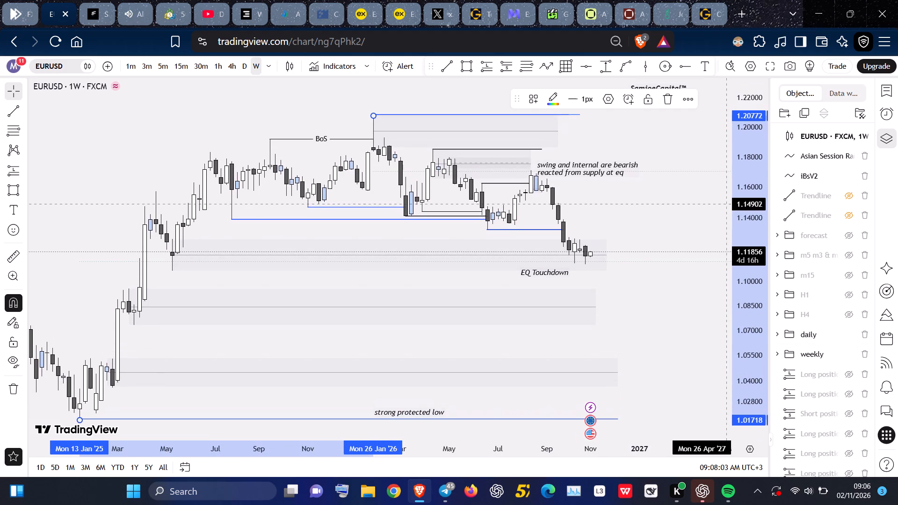
left_click_drag(724, 203, 722, 199)
left_click(700, 202)
left_click_drag(696, 203, 679, 224)
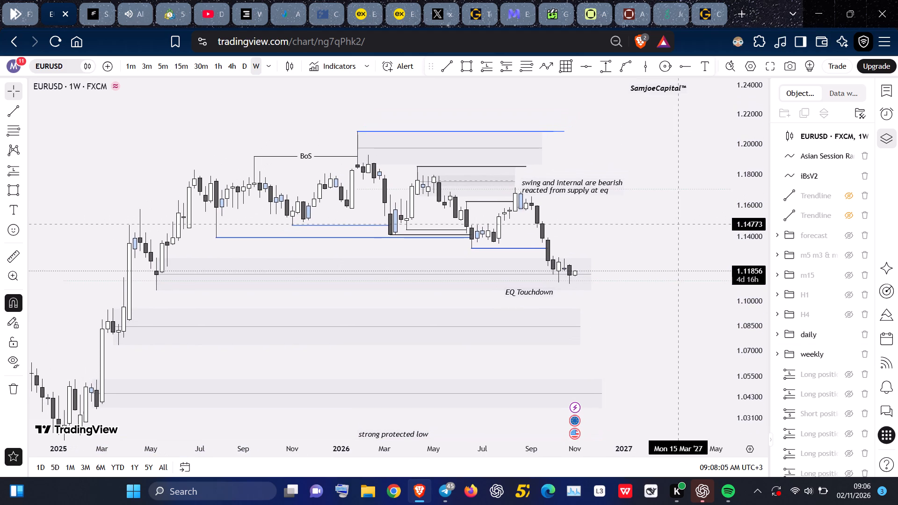
left_click_drag(679, 224, 678, 225)
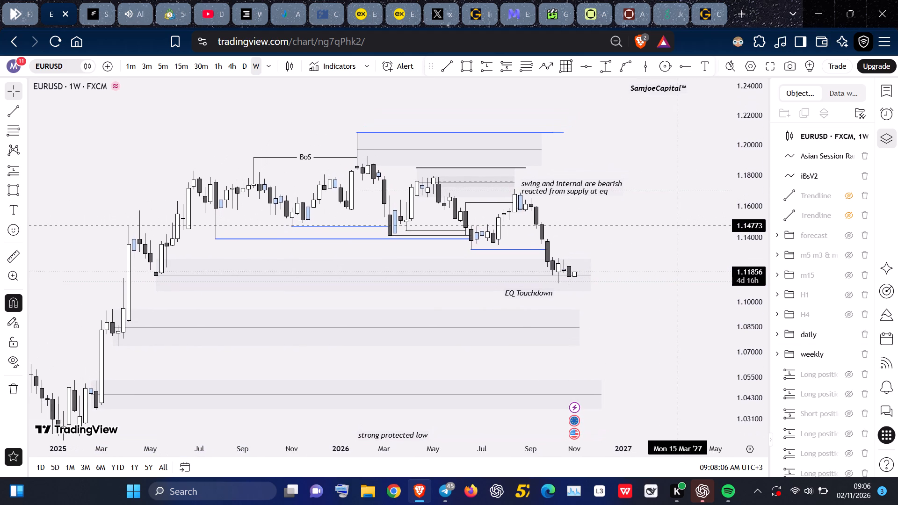
left_click_drag(678, 225, 678, 226)
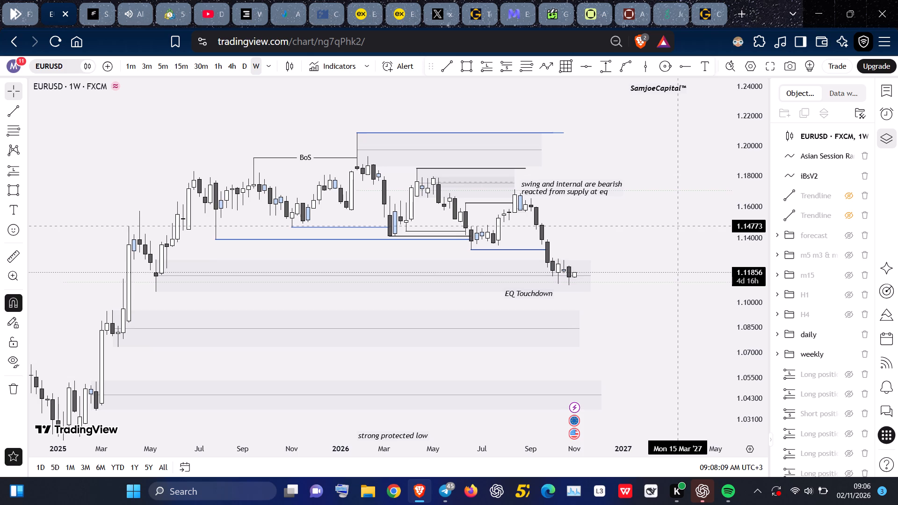
left_click_drag(678, 226, 681, 227)
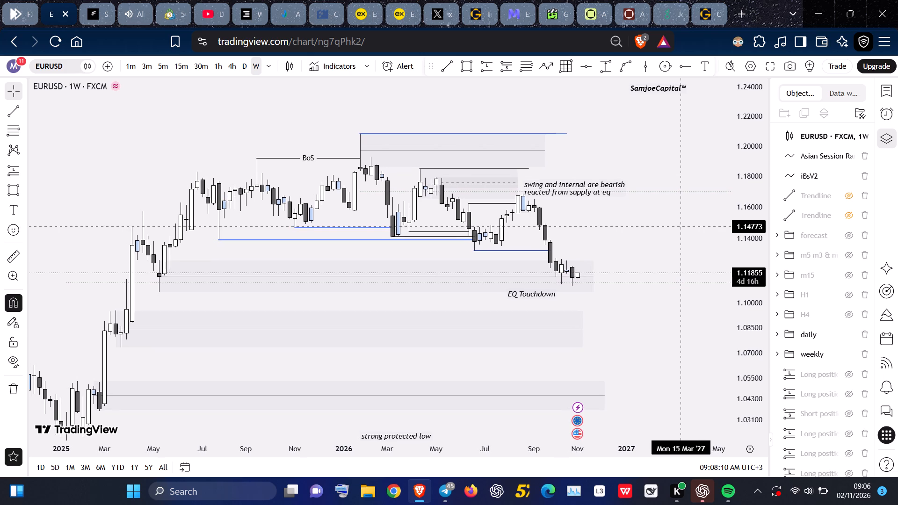
left_click_drag(681, 227, 682, 227)
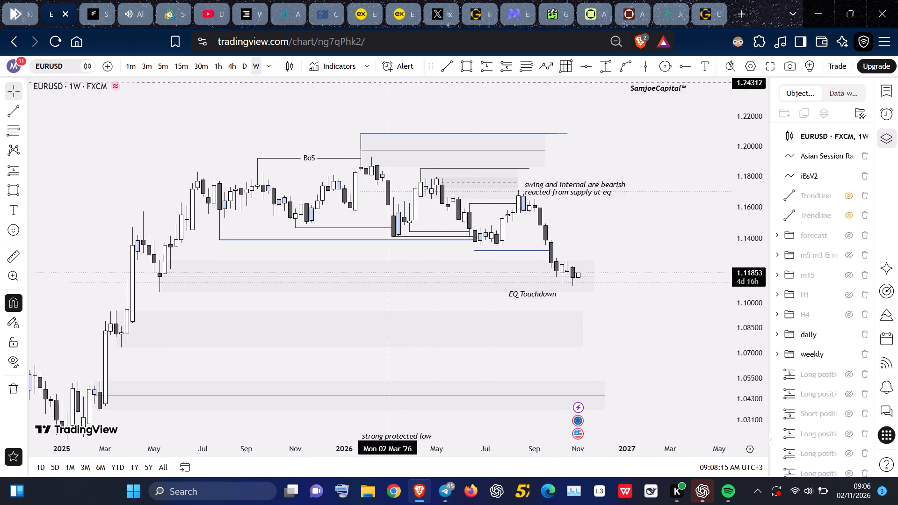
Switch EURUSD to the 1-day timeframe with a reset chart view and the object tree closed.
left_click(247, 65)
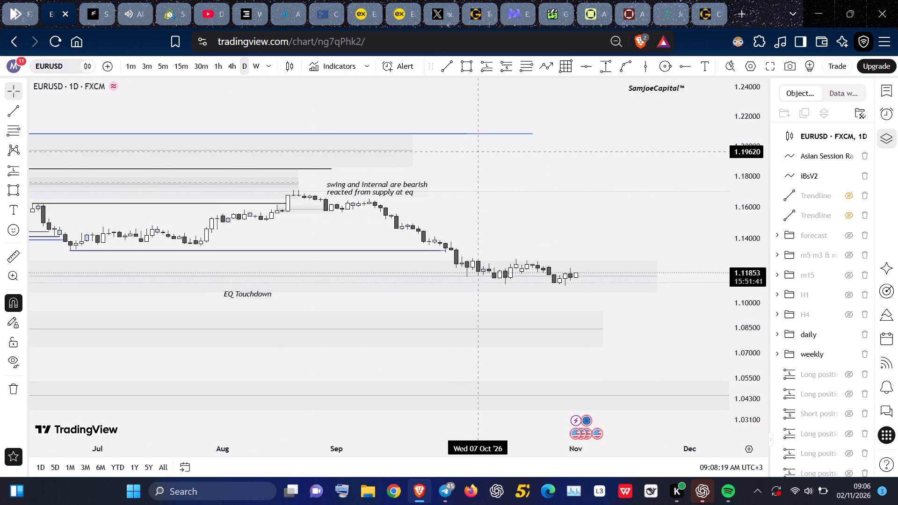
right_click(513, 166)
left_click(584, 186)
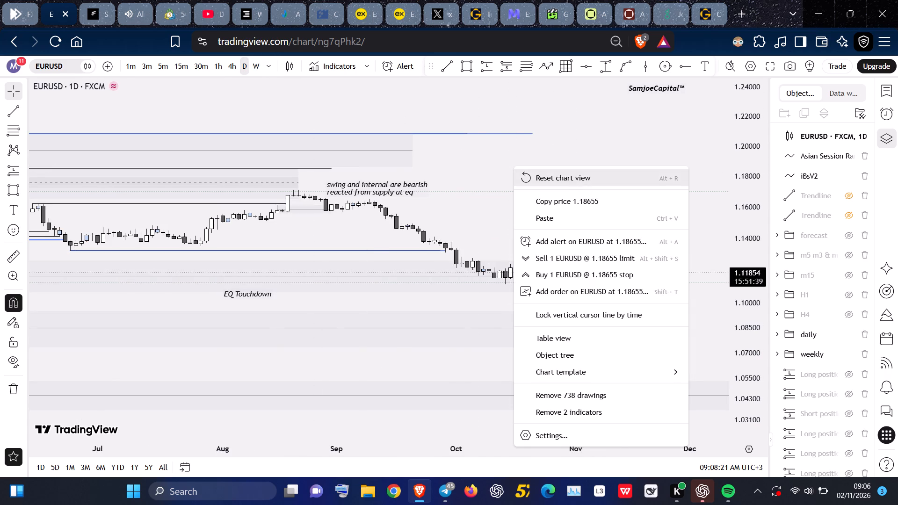
left_click(897, 139)
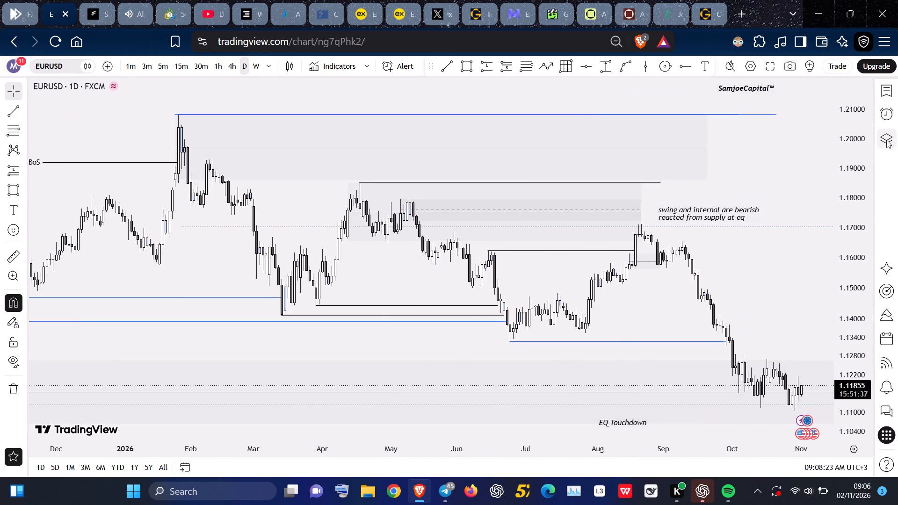
Copy a link to an image of the daily EURUSD chart, leaving some space after the latest candles.
left_click_drag(788, 248, 788, 248)
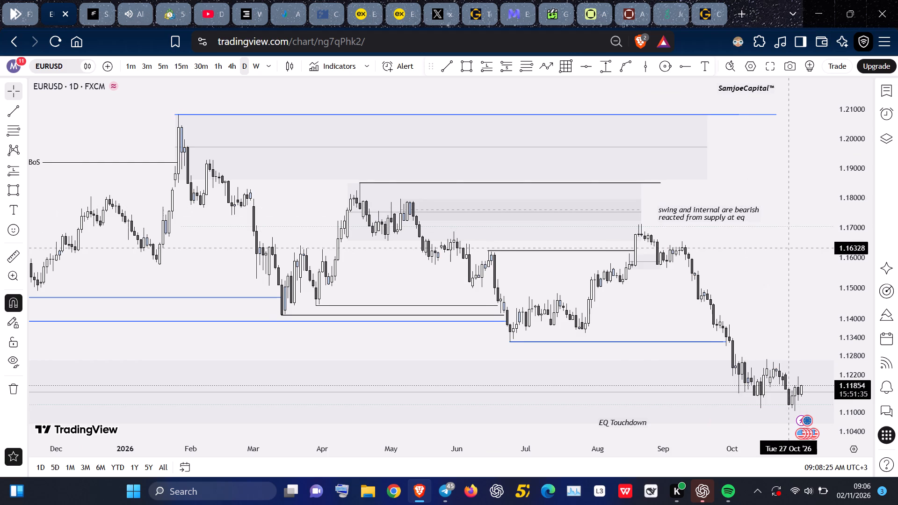
left_click_drag(788, 248, 752, 249)
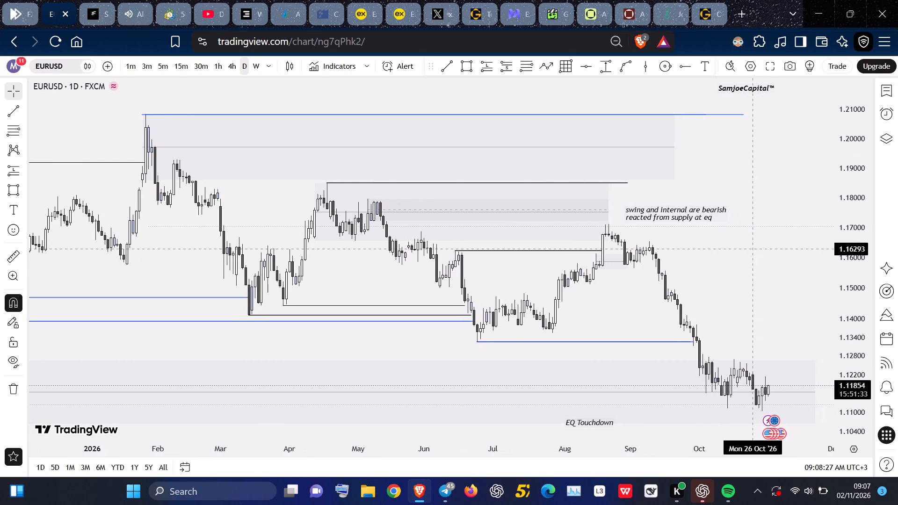
left_click_drag(752, 249, 748, 251)
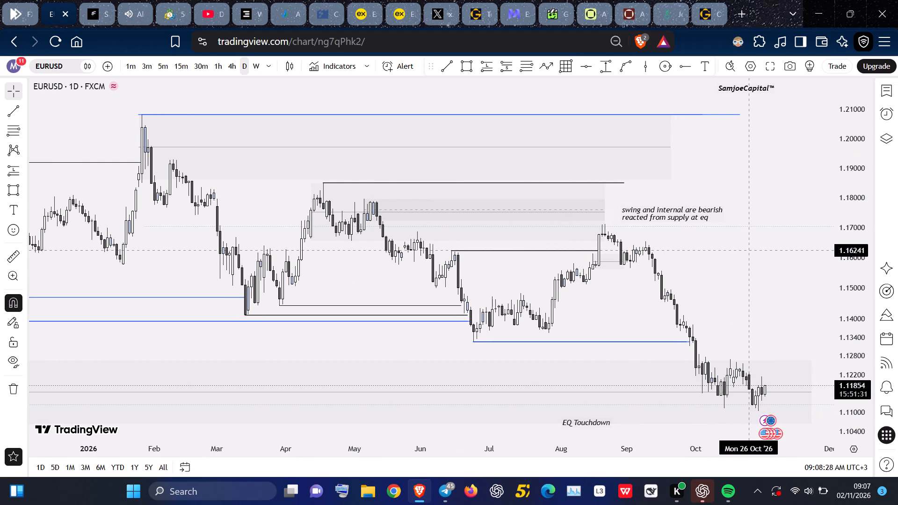
left_click_drag(748, 251, 746, 251)
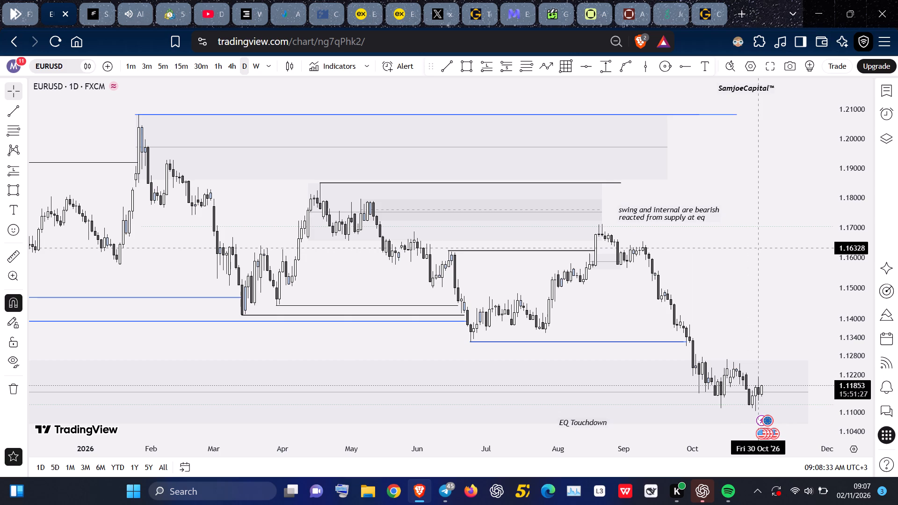
key("alt+s")
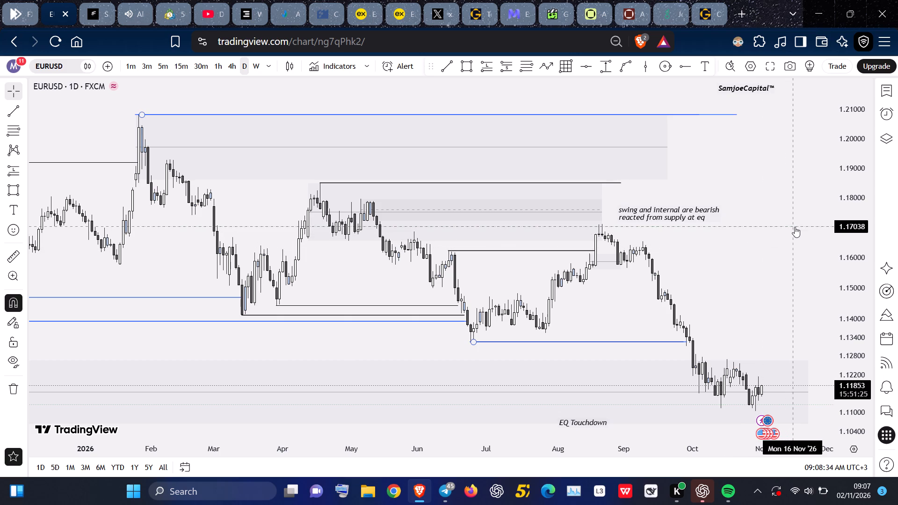
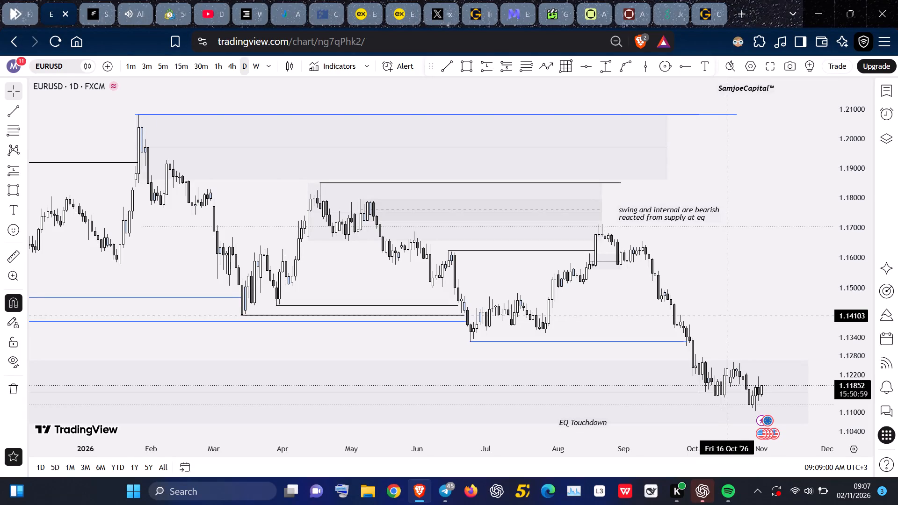
Switch EURUSD to the 4-hour timeframe and show the hidden drawings of the H4 group, leaving the object tree closed.
left_click(234, 71)
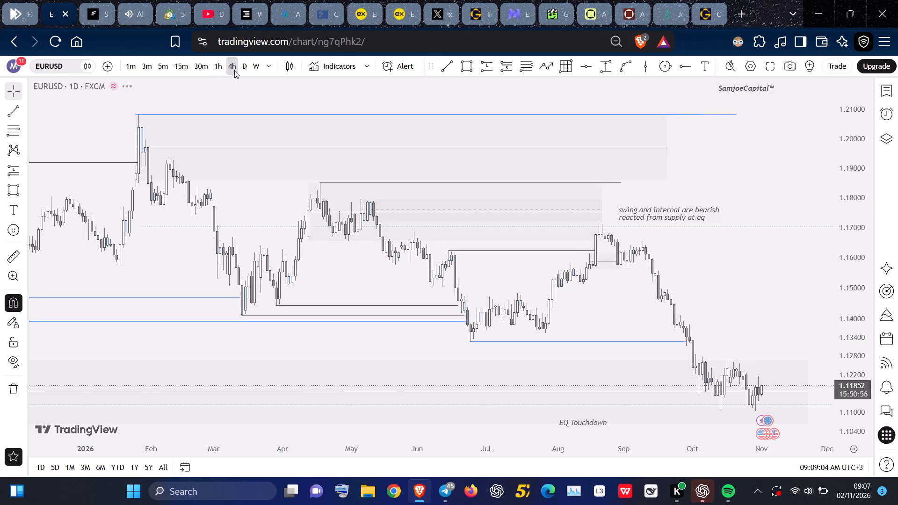
left_click(892, 134)
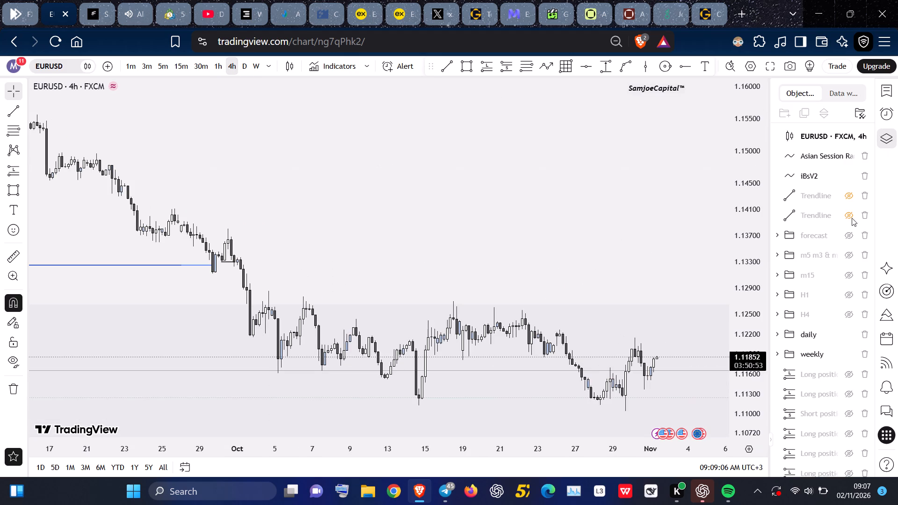
left_click(846, 312)
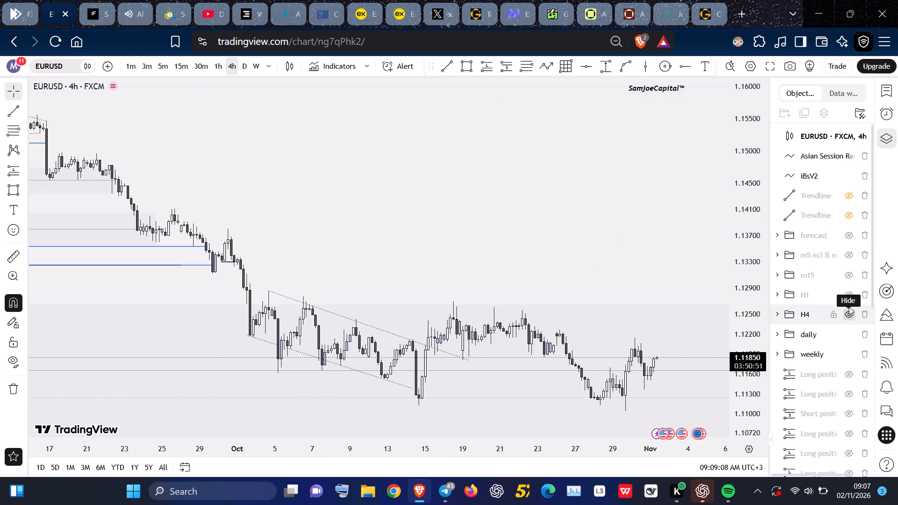
left_click(876, 133)
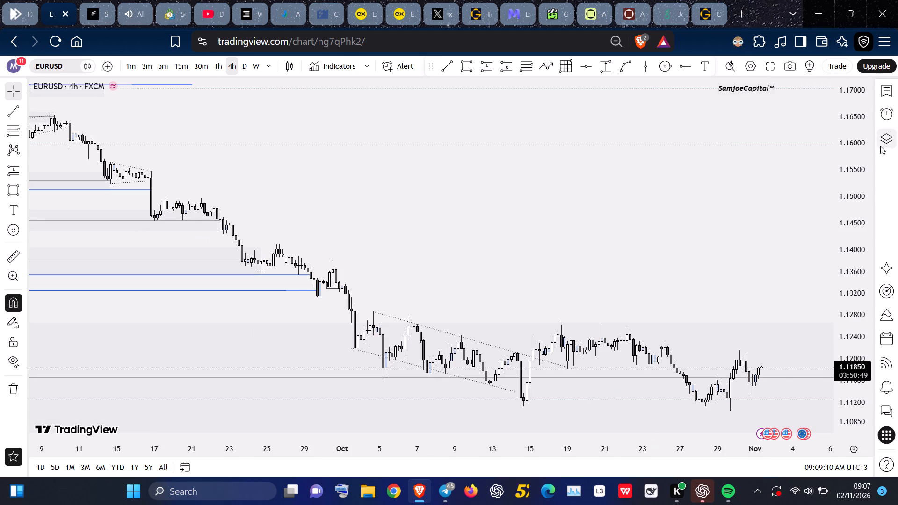
Draw a Fib retracement from the 20 August swing high at about 1.17104 to the 30 October low at about 1.11074.
scroll(691, 196, "down", 3)
left_click_drag(730, 222, 730, 223)
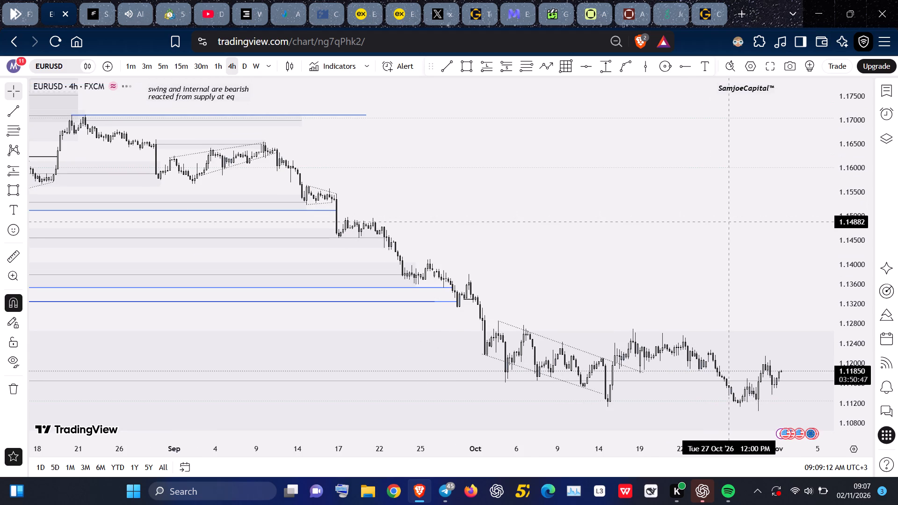
left_click_drag(730, 223, 710, 225)
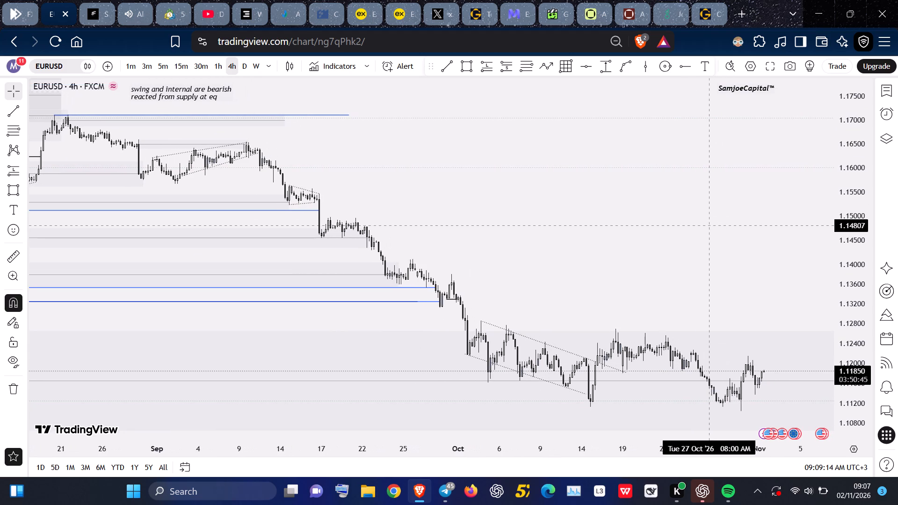
left_click_drag(710, 225, 694, 232)
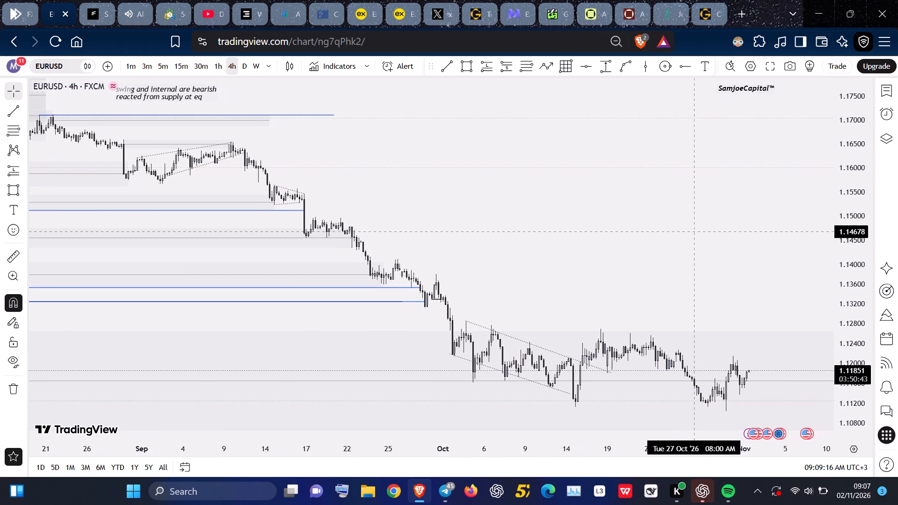
left_click_drag(694, 232, 694, 232)
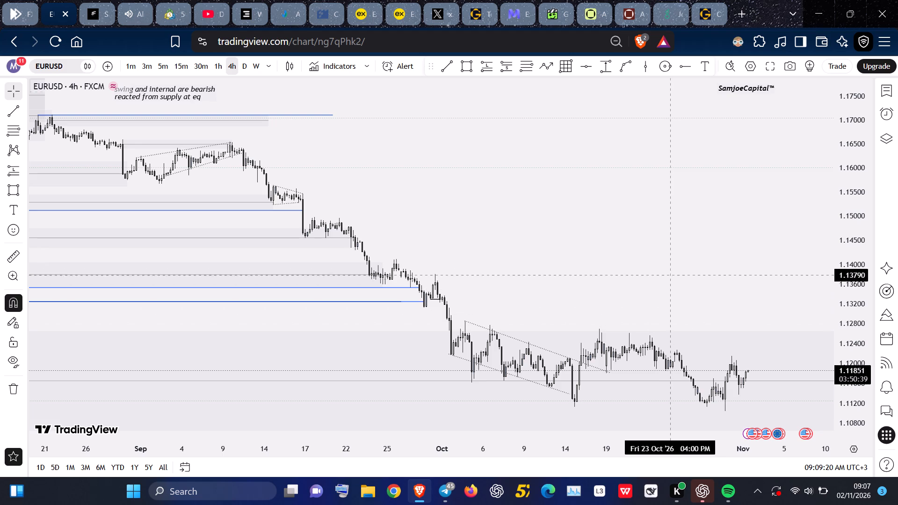
scroll(635, 207, "down", 5)
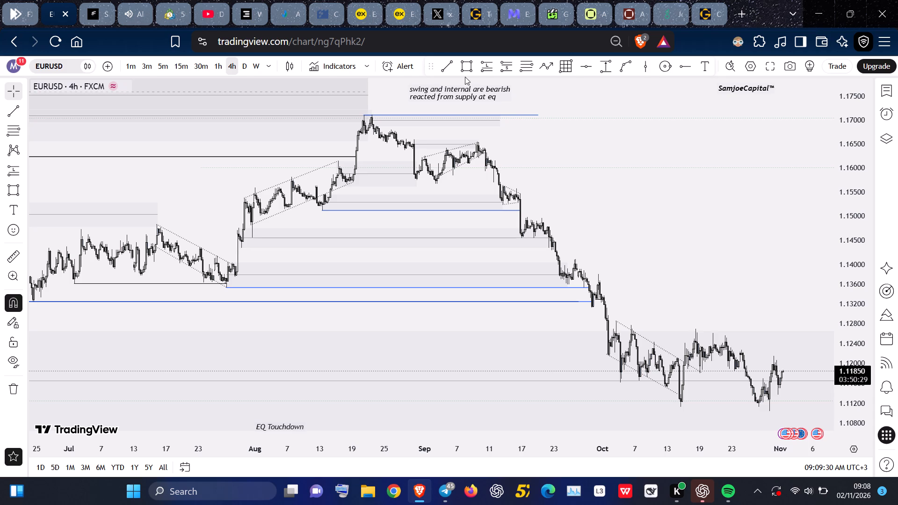
left_click(528, 73)
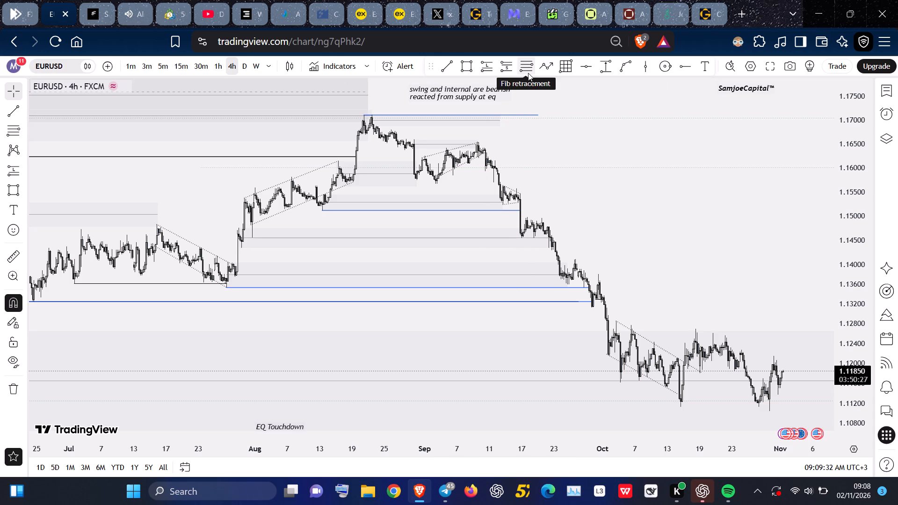
left_click(365, 109)
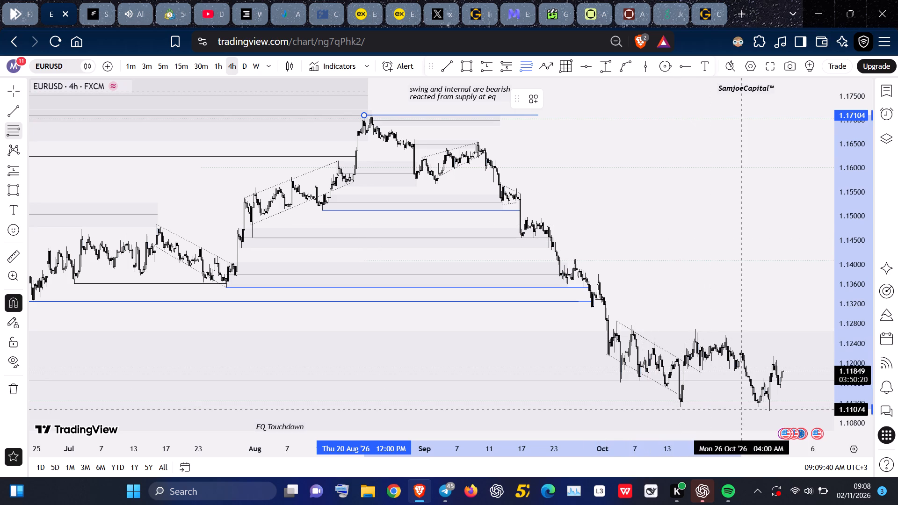
left_click(773, 410)
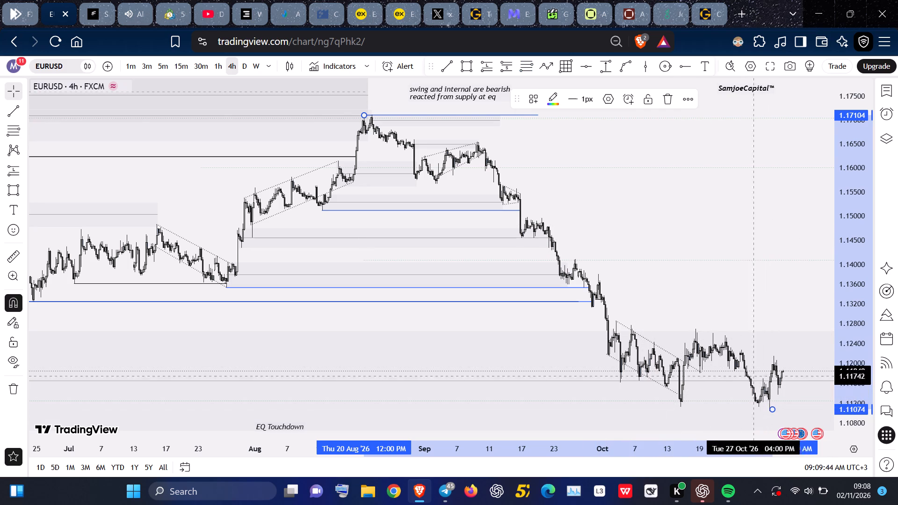
left_click(730, 227)
Draw a supply-zone rectangle at the 25 September high, from about 1.14104 to 1.13865, and extend it forward to about 27 November.
left_click_drag(730, 227, 723, 226)
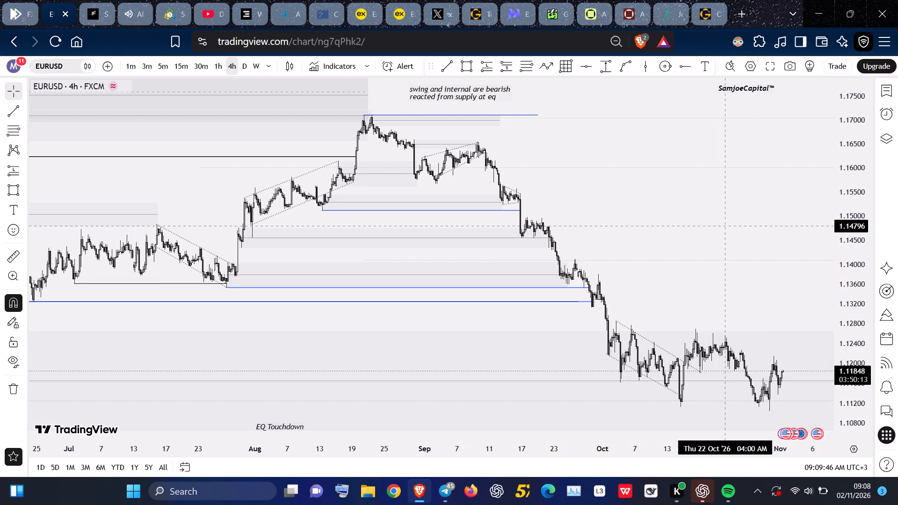
left_click_drag(723, 226, 590, 225)
scroll(485, 240, "up", 3)
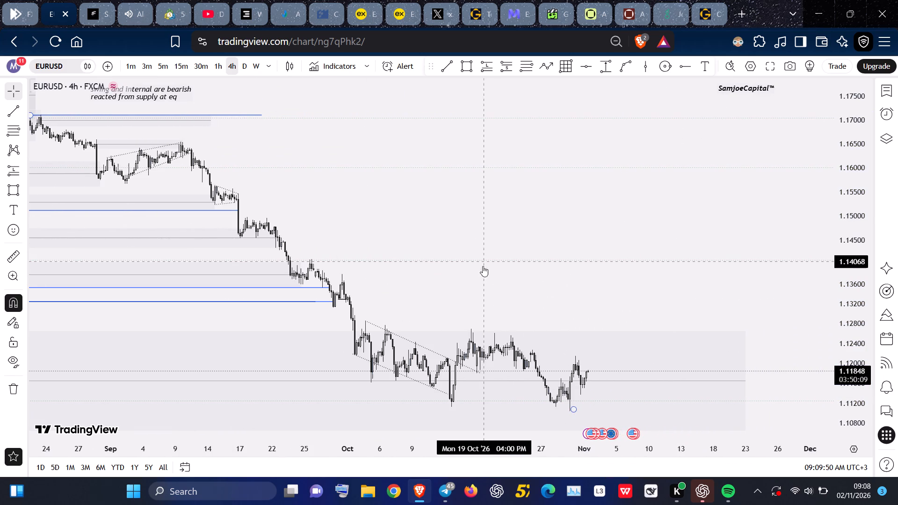
left_click_drag(851, 310, 829, 178)
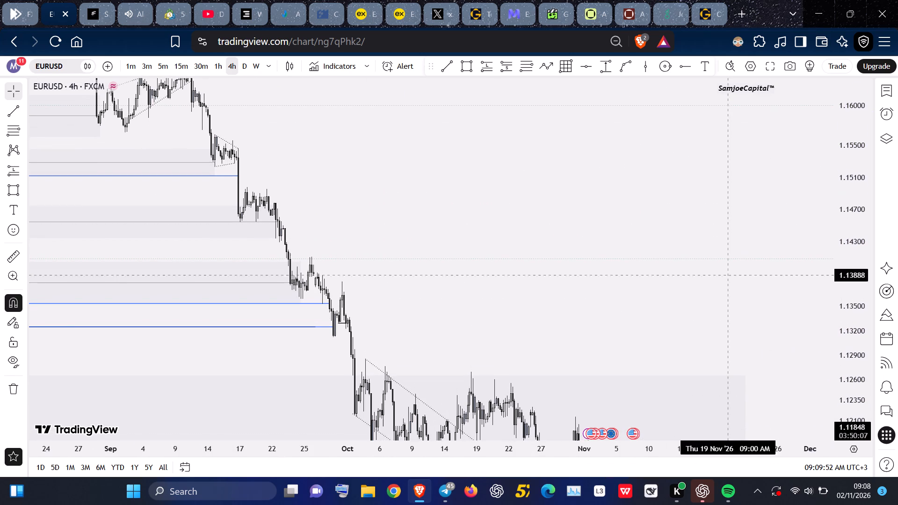
left_click_drag(717, 311, 745, 233)
left_click_drag(858, 308, 834, 240)
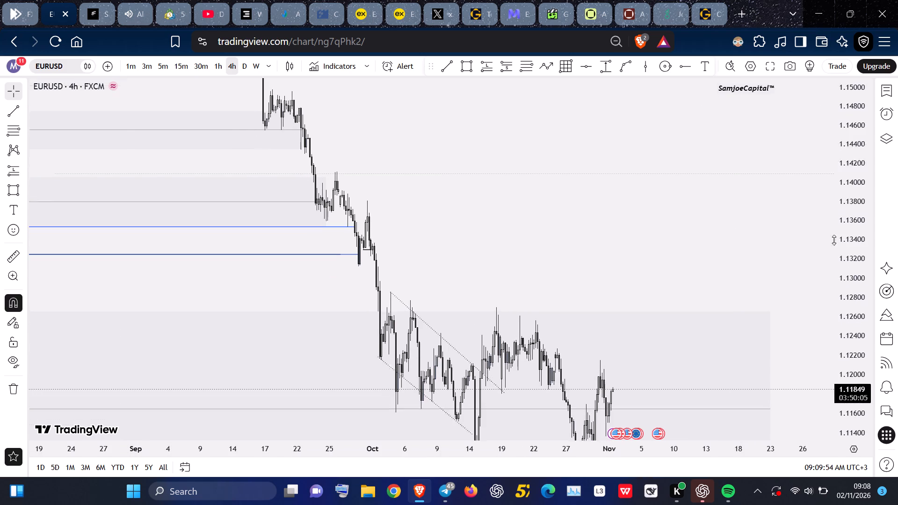
left_click_drag(834, 240, 831, 234)
scroll(758, 218, "up", 2)
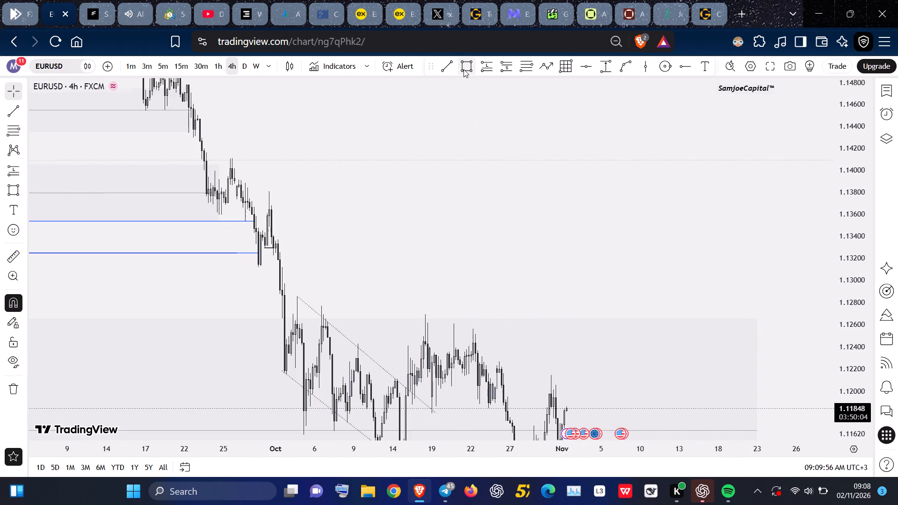
left_click(463, 69)
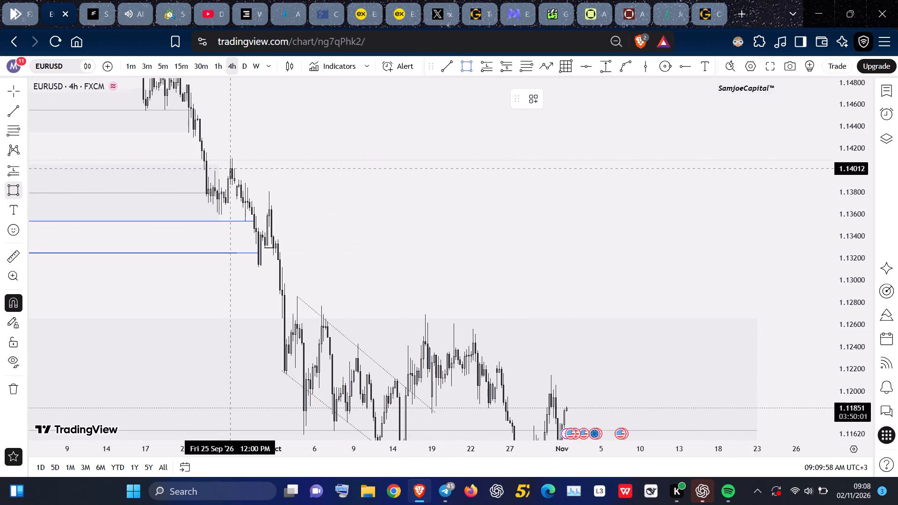
left_click(231, 189)
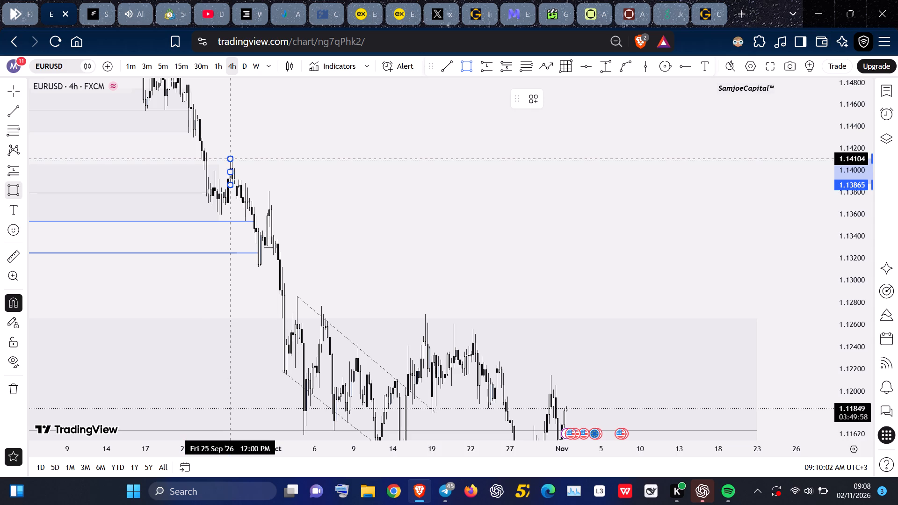
left_click(232, 153)
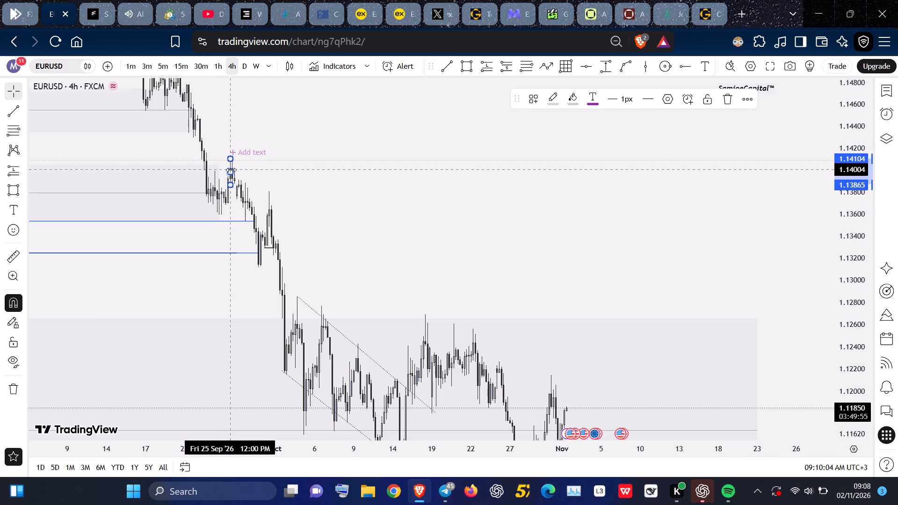
left_click_drag(231, 170, 810, 215)
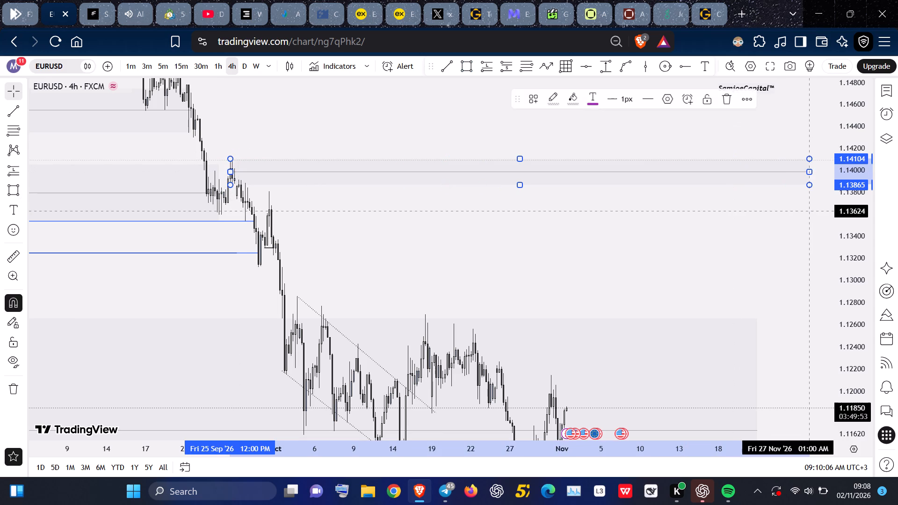
left_click(565, 213)
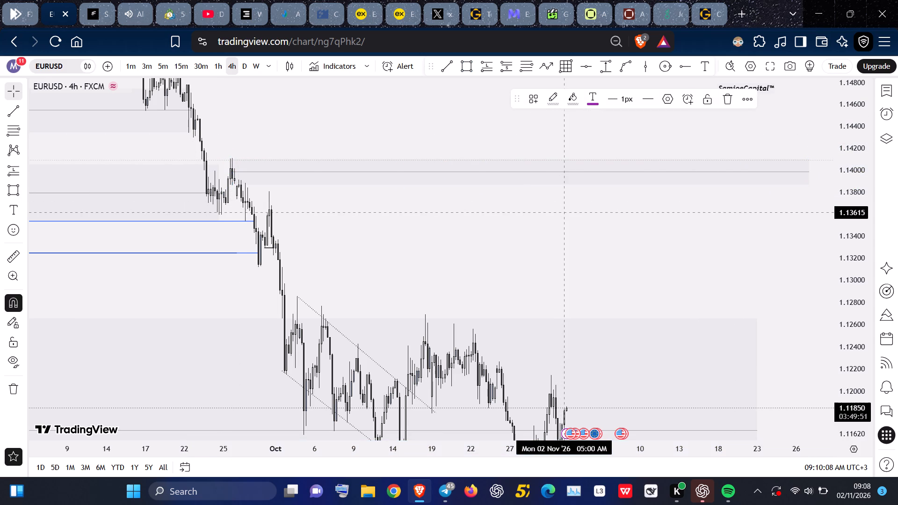
Draw a second supply-zone rectangle at the 30 September high, about 1.13803 to 1.13483, extended forward to the first zone's end.
left_click_drag(555, 207, 535, 164)
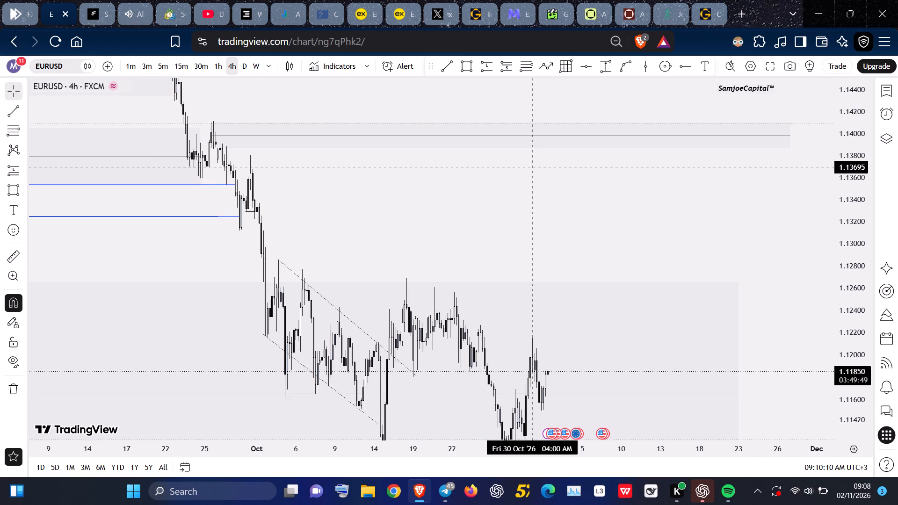
left_click_drag(535, 164, 549, 137)
scroll(539, 145, "up", 2)
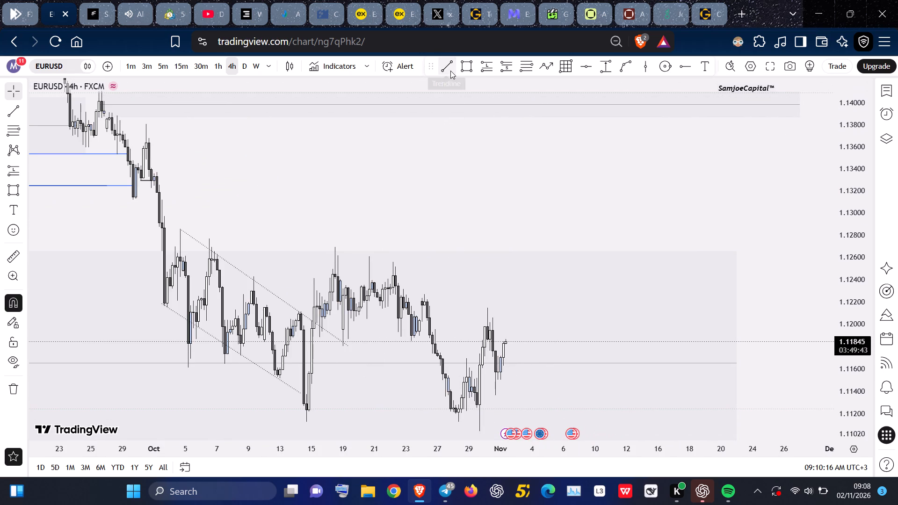
left_click(463, 68)
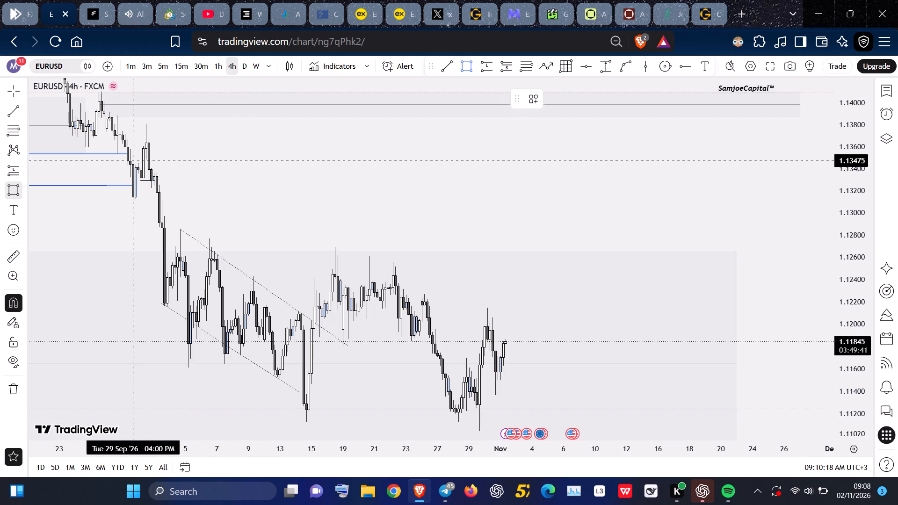
left_click(147, 163)
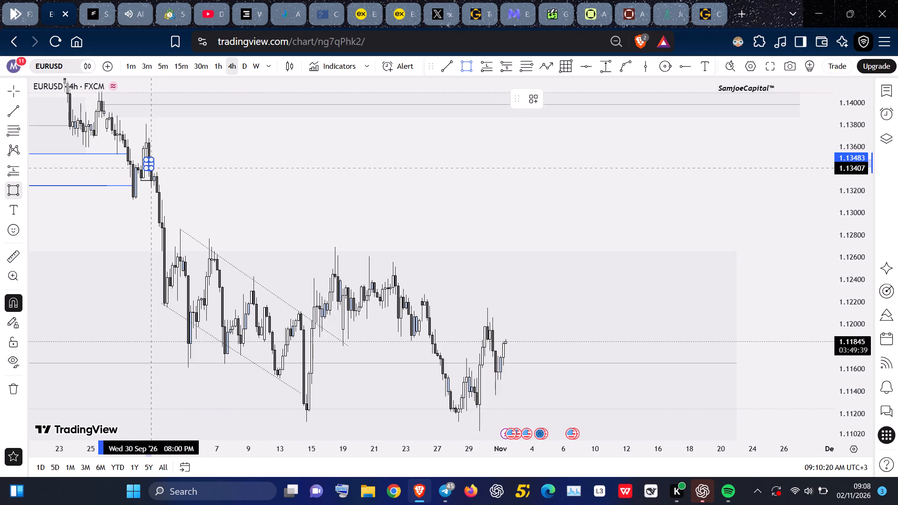
left_click(146, 130)
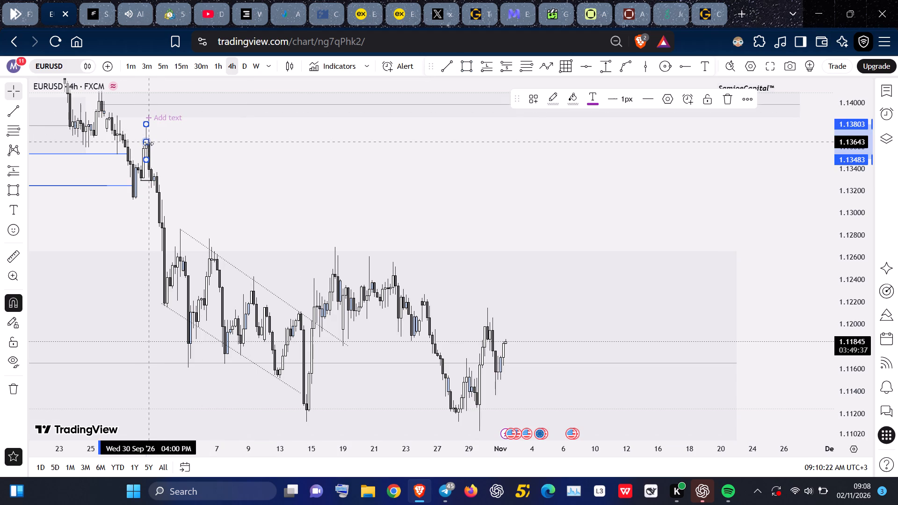
left_click_drag(148, 144, 744, 206)
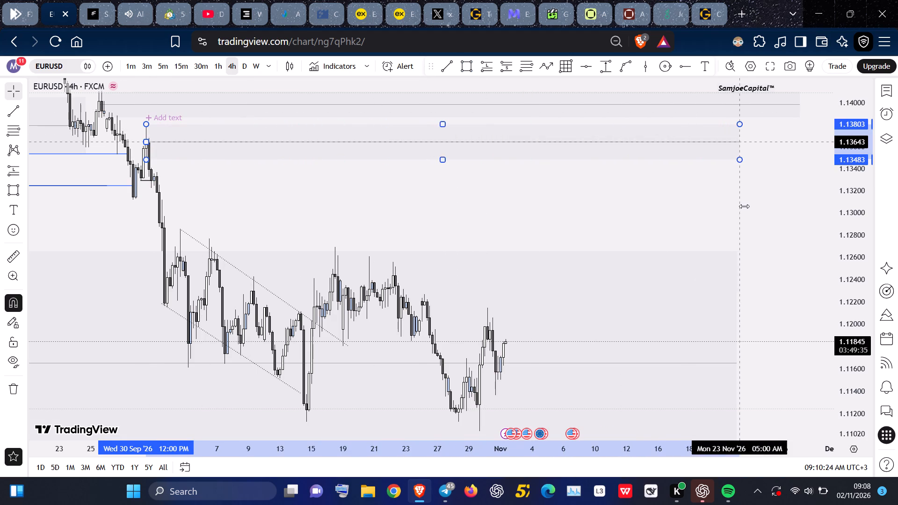
left_click_drag(744, 206, 799, 197)
left_click(768, 209)
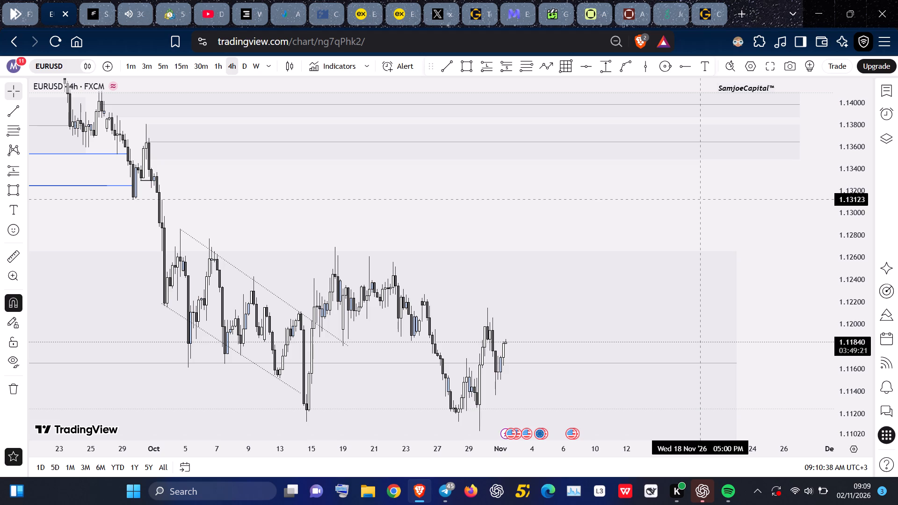
Examine the 4-hour price action from the two new supply zones down to the latest candles in the demand zone.
scroll(700, 204, "down", 4)
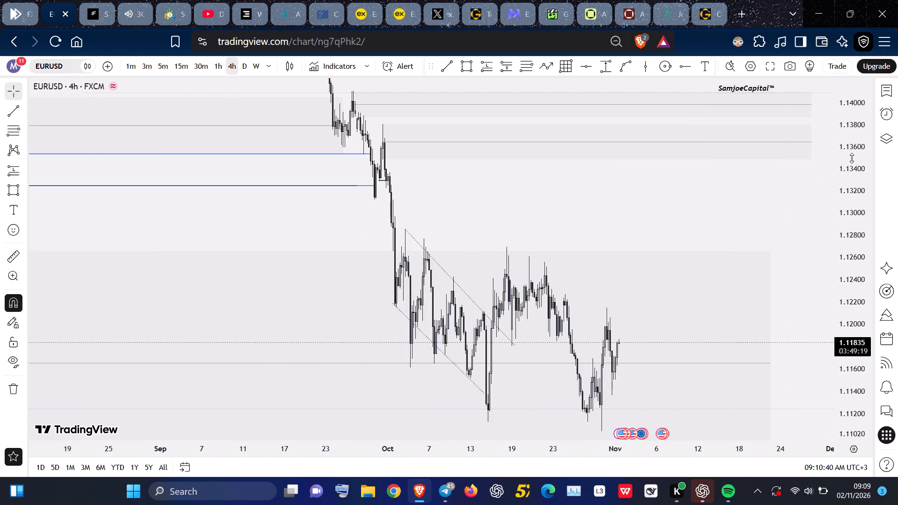
left_click_drag(852, 158, 819, 240)
scroll(731, 194, "up", 2)
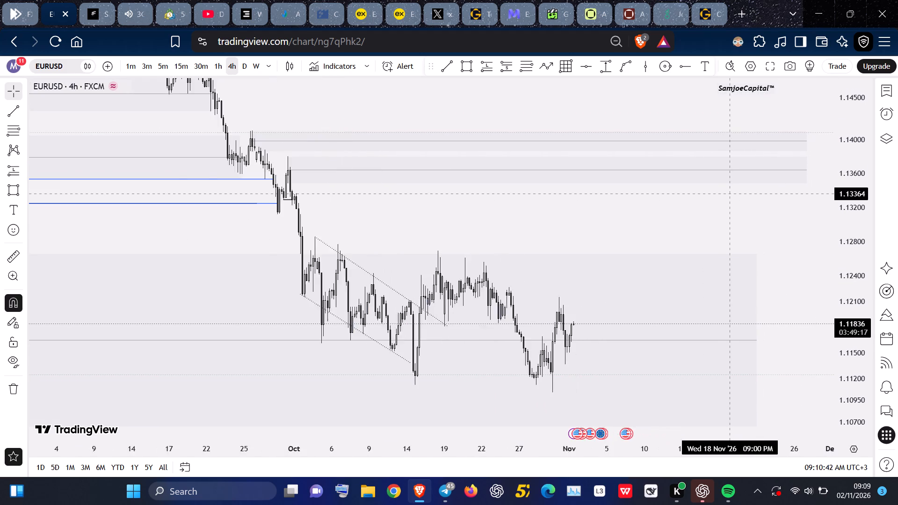
scroll(731, 194, "up", 1)
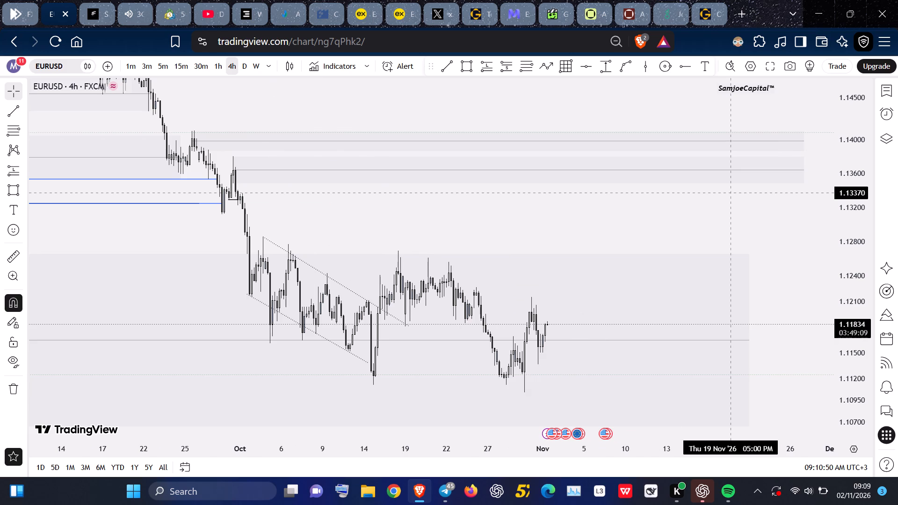
left_click_drag(626, 202, 650, 230)
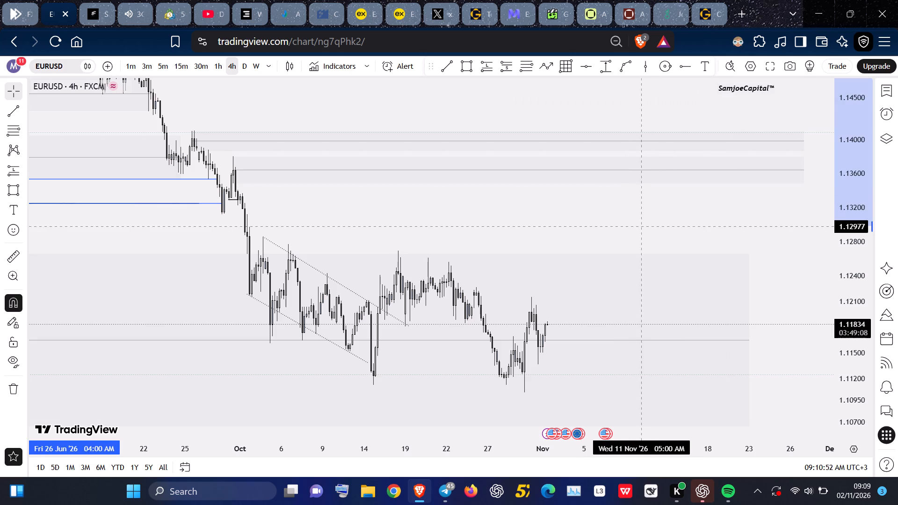
left_click_drag(650, 230, 666, 231)
left_click_drag(645, 216, 672, 255)
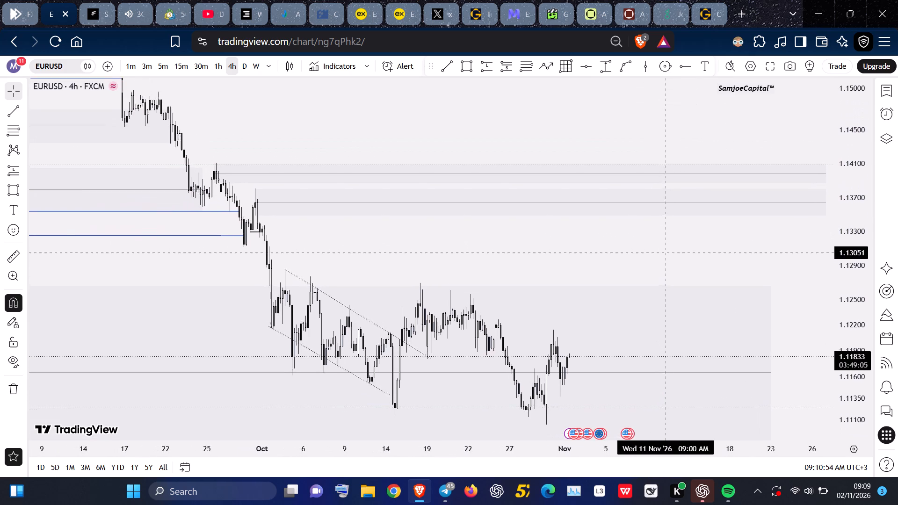
left_click_drag(672, 255, 716, 245)
scroll(719, 238, "up", 2)
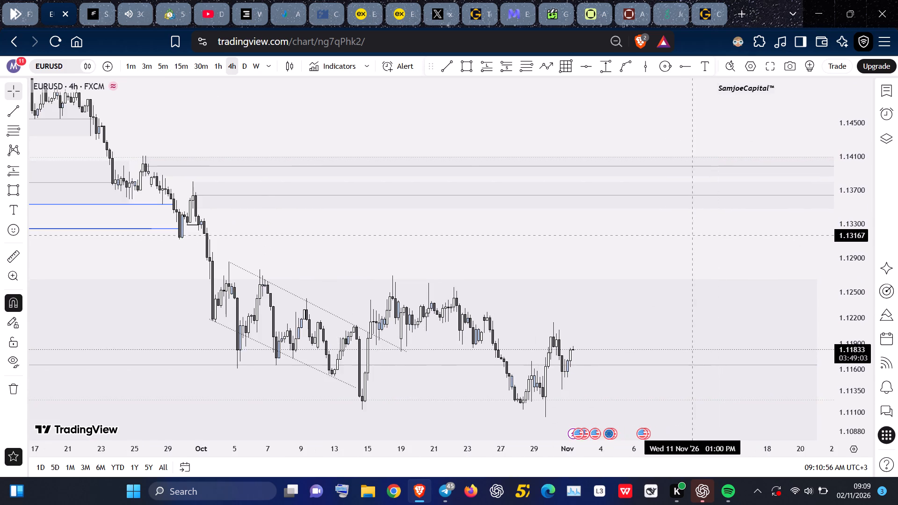
Capture a shareable snapshot link of the EURUSD 4-hour chart, framing the supply zones, descending channel and latest early-November candles.
left_click_drag(608, 233, 705, 245)
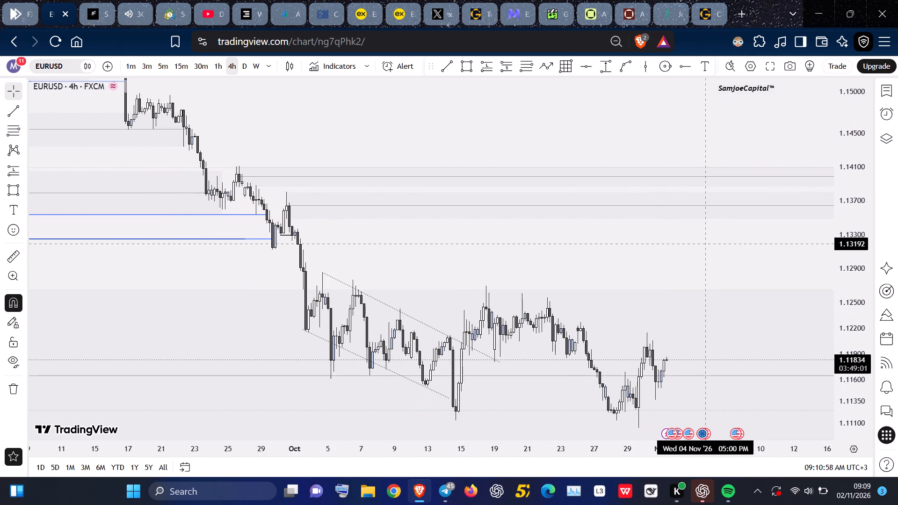
scroll(706, 244, "up", 1)
left_click_drag(671, 239, 702, 233)
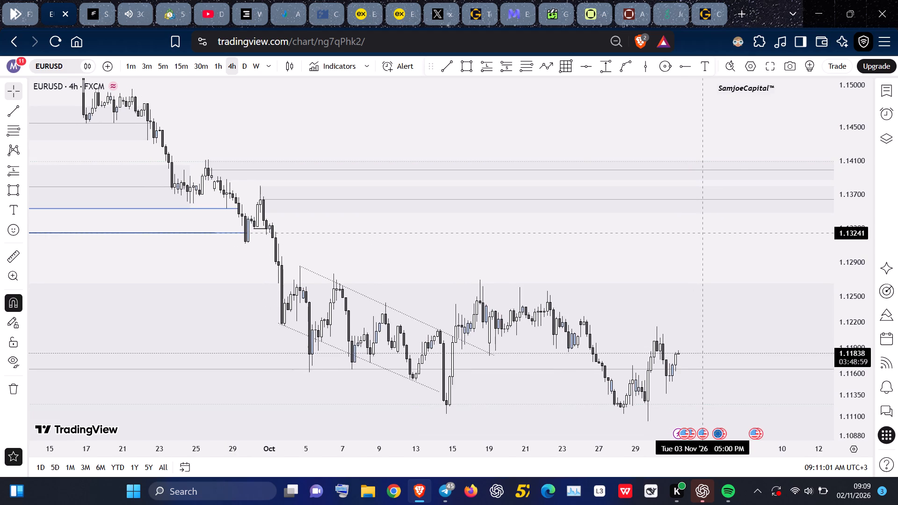
left_click_drag(702, 233, 707, 220)
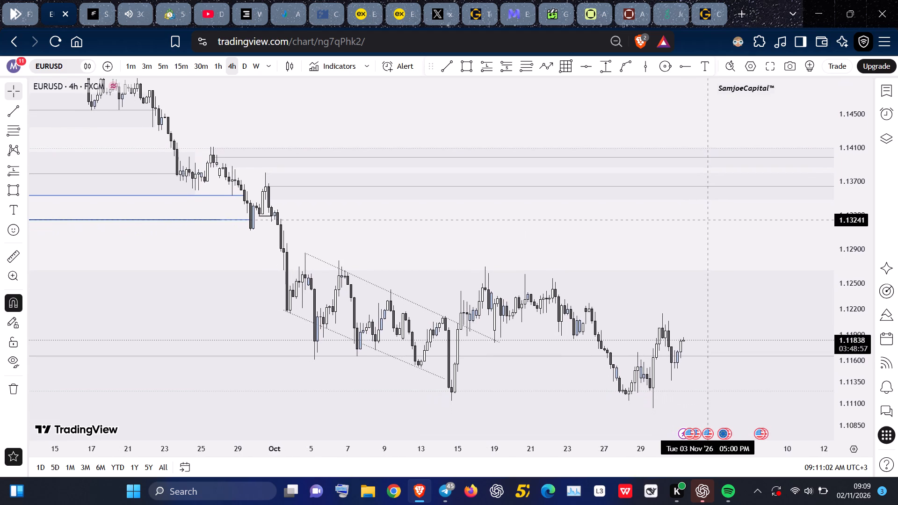
left_click_drag(707, 220, 681, 262)
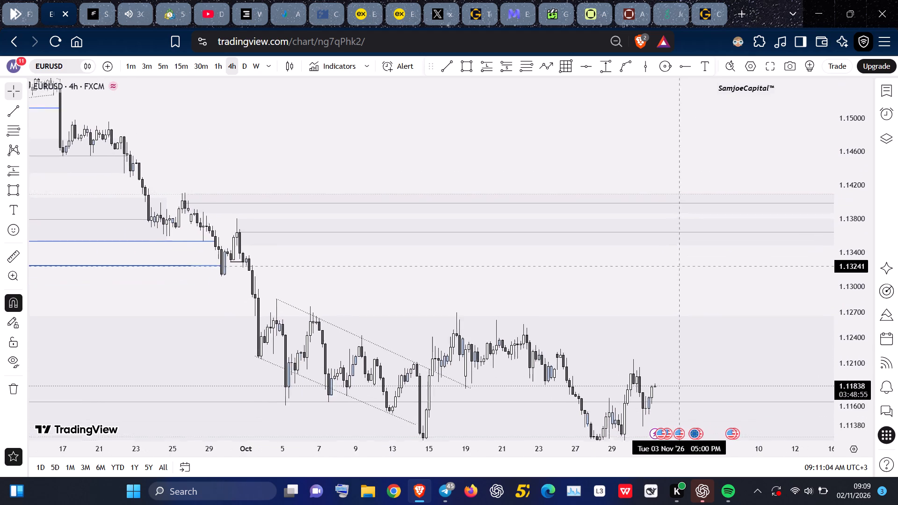
left_click_drag(681, 262, 678, 263)
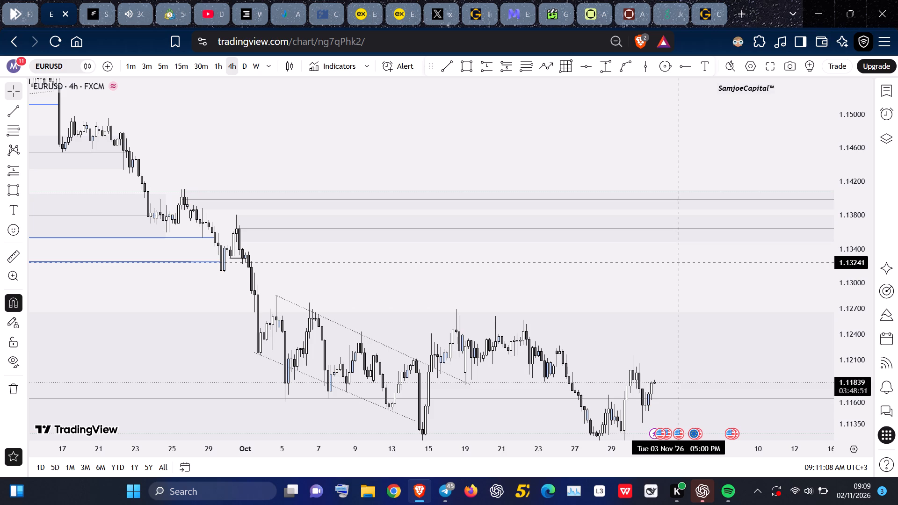
left_click_drag(678, 263, 755, 230)
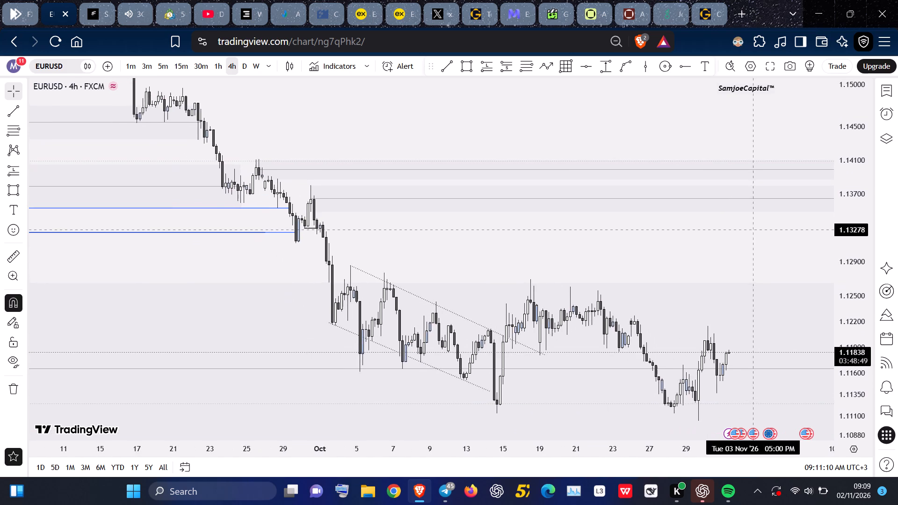
left_click_drag(755, 230, 759, 236)
key("alt+s")
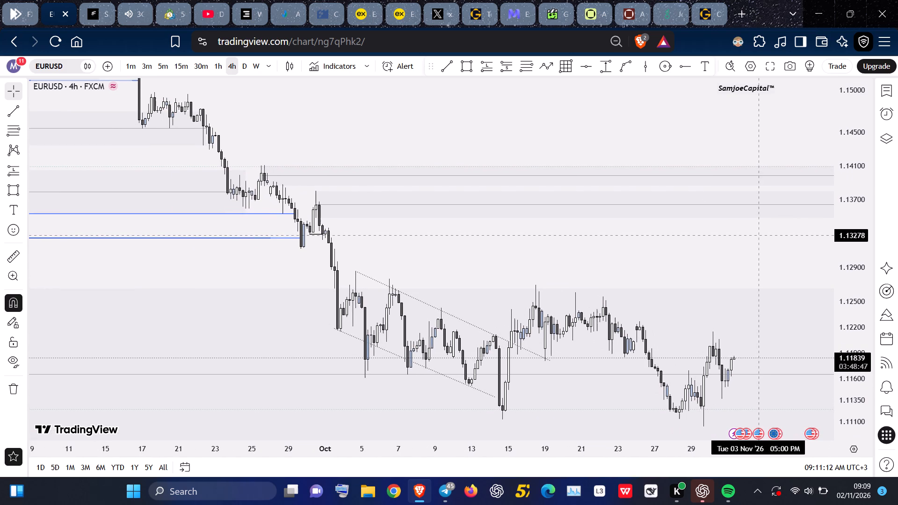
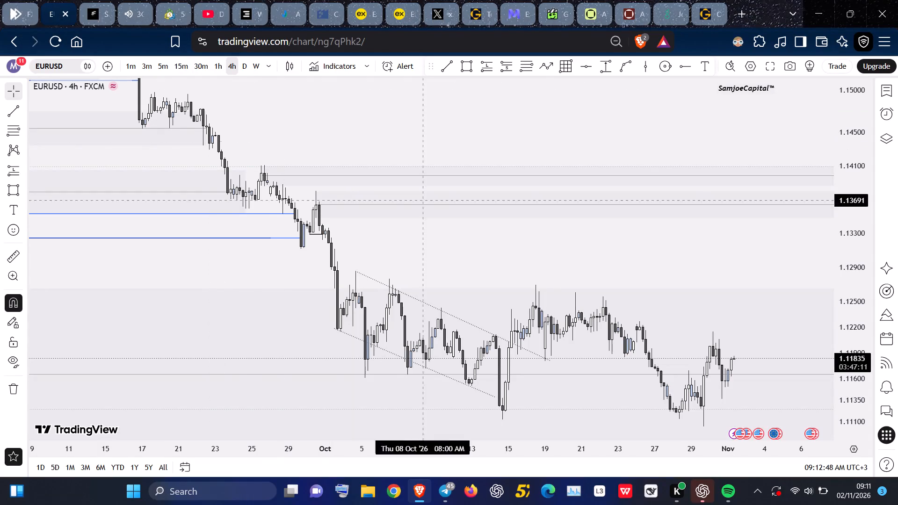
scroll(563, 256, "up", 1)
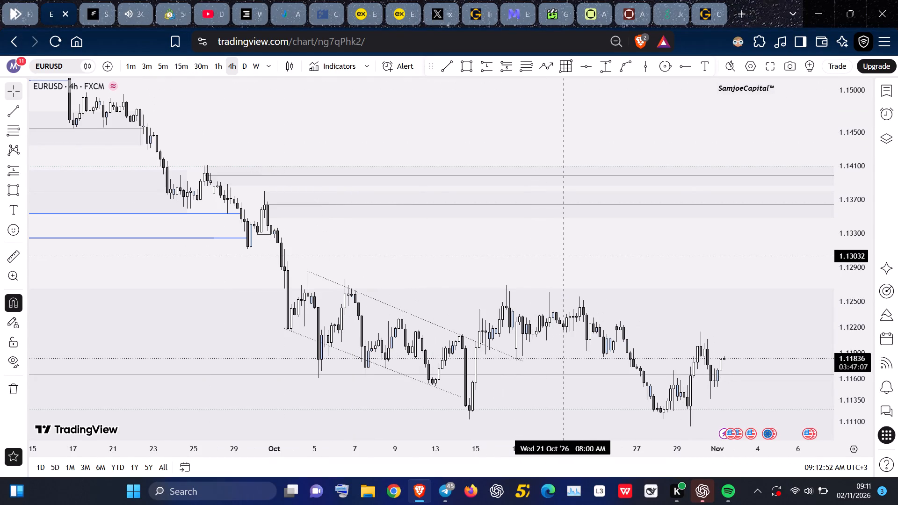
Capture another shareable snapshot link of the EURUSD 4-hour chart with the supply zones and descending channel in frame.
key("alt+s")
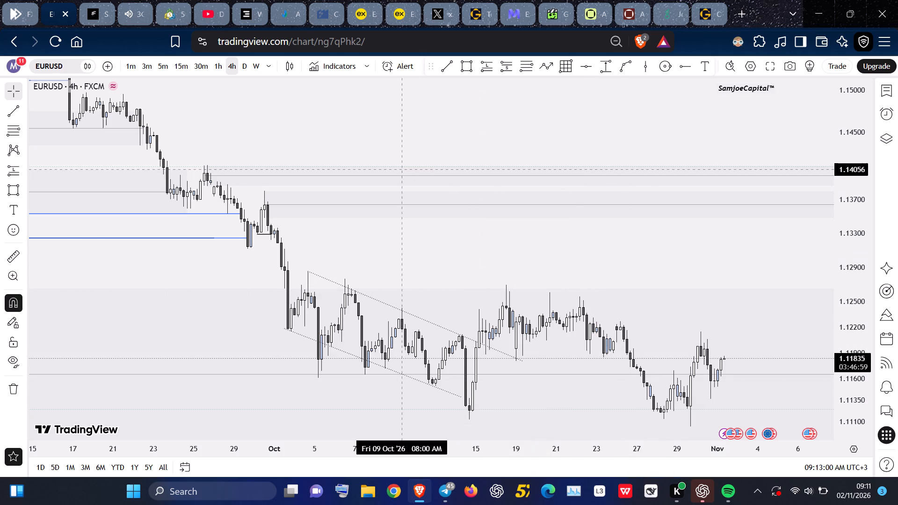
Draw a trend line from the 6 October high, about 1.12767, to the 22 October high, about 1.12513, and apply the LQ template.
left_click(442, 61)
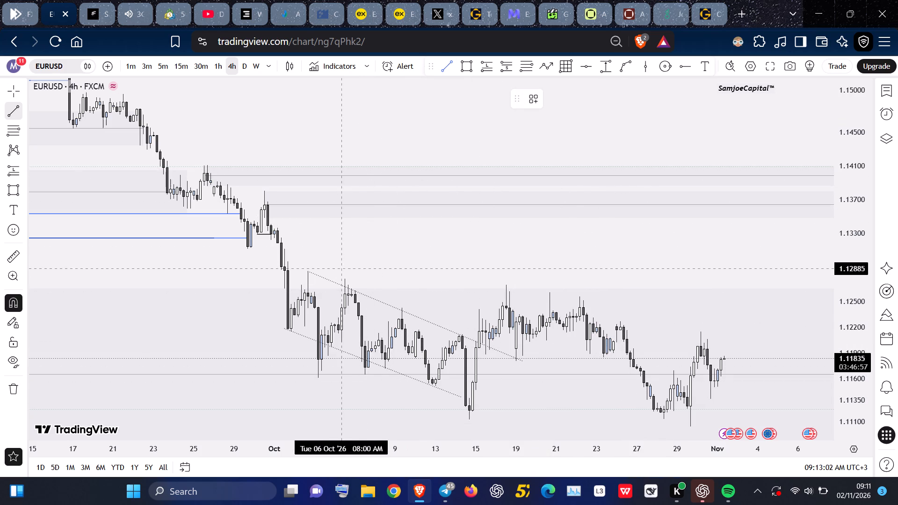
left_click(345, 270)
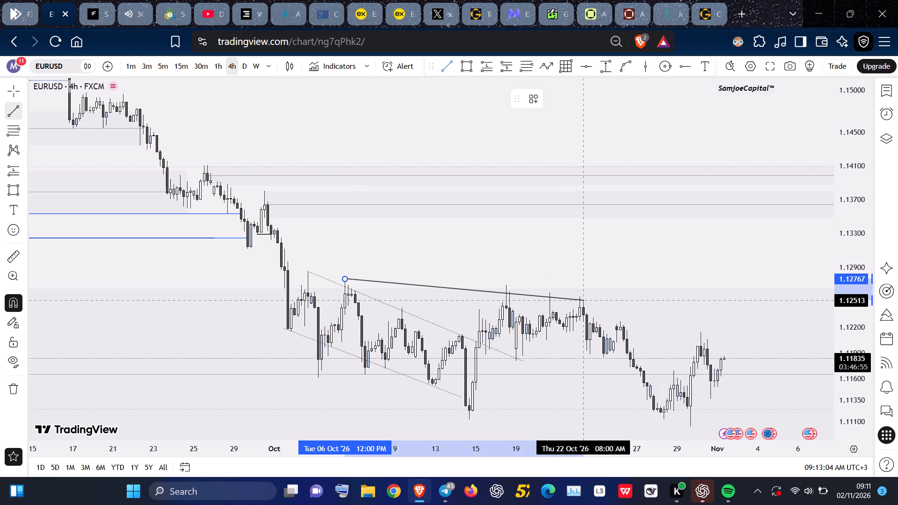
left_click(583, 281)
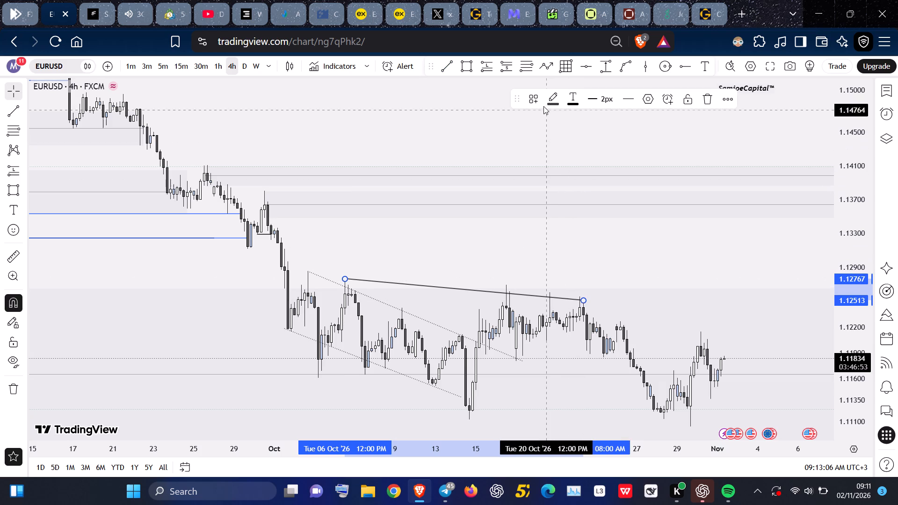
left_click(531, 104)
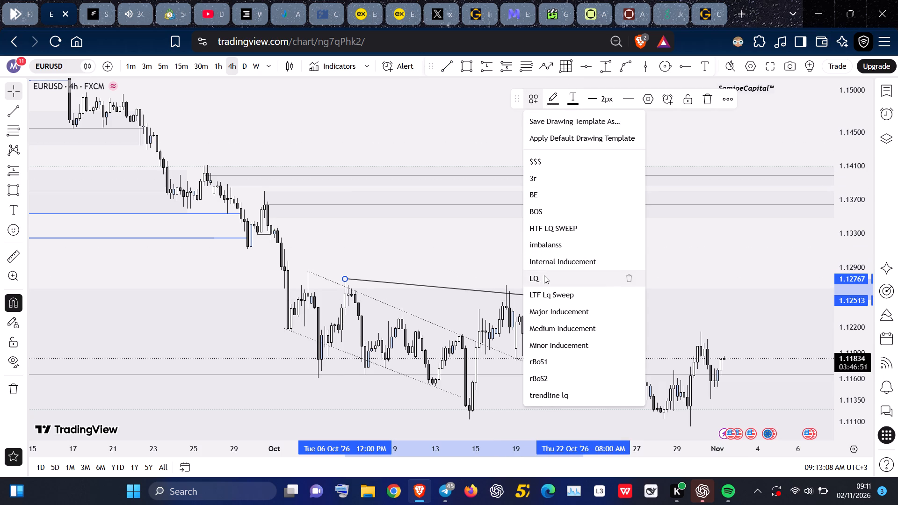
left_click(544, 275)
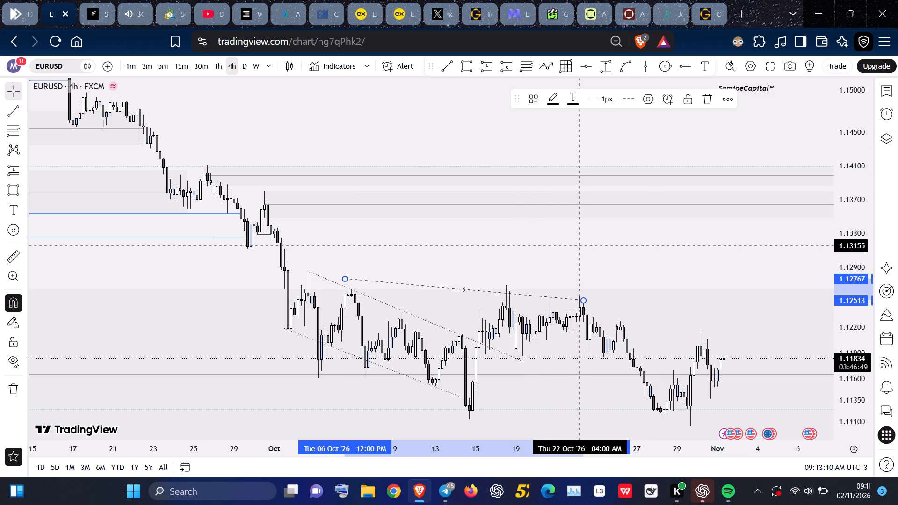
left_click(581, 246)
Capture a shareable snapshot link of the chart, framing the LQ trend line, supply zones and some space after the latest candles.
left_click_drag(580, 245, 521, 248)
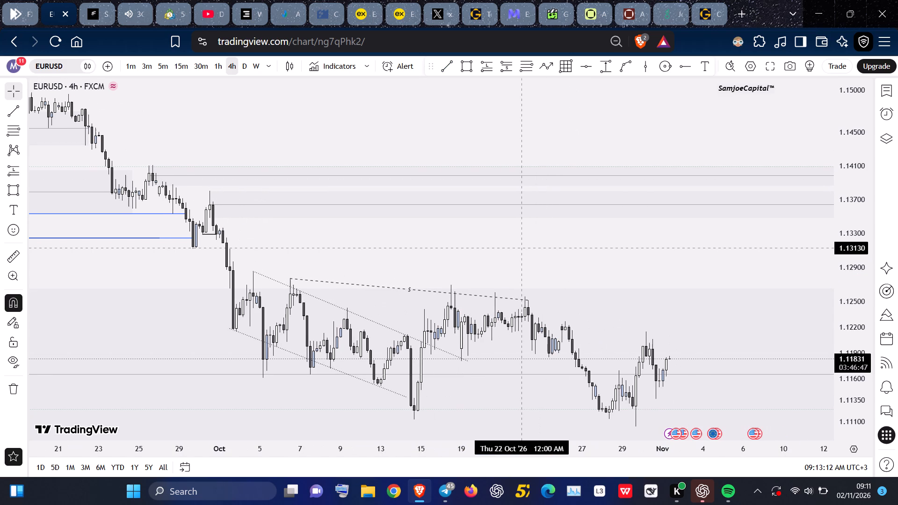
left_click_drag(521, 248, 481, 247)
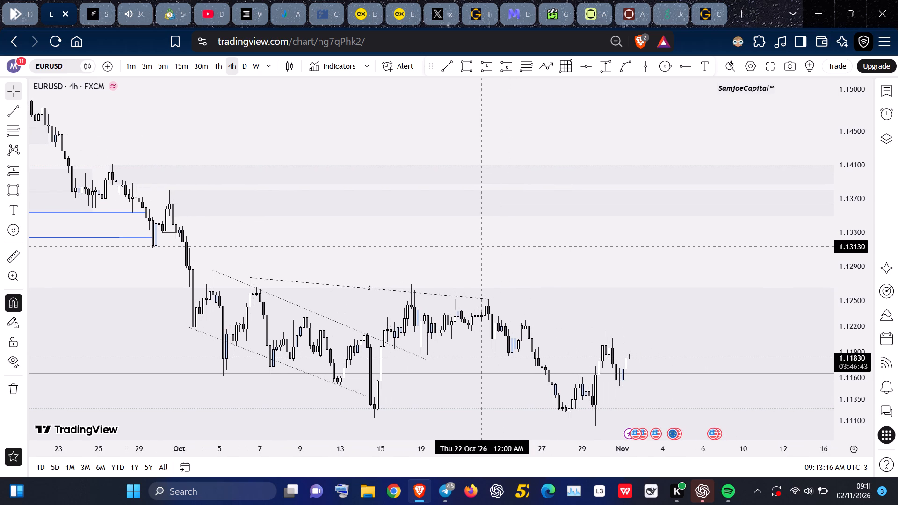
key("alt+s")
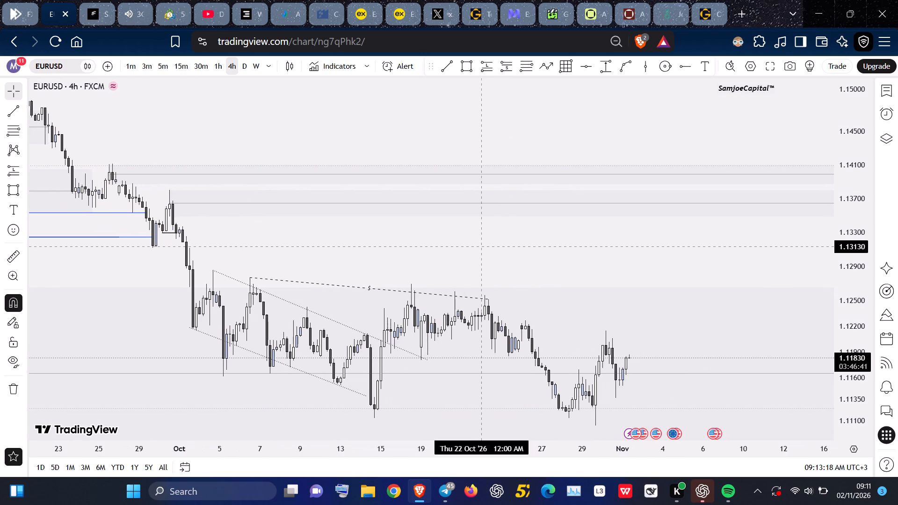
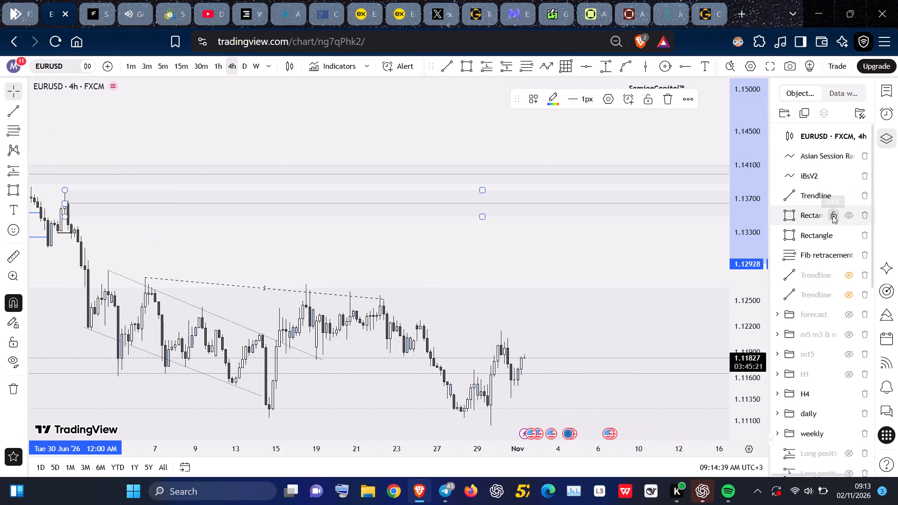
Move the two new supply-zone rectangles, at the 25 September and 30 September highs, into the H4 drawing group.
left_click(807, 238)
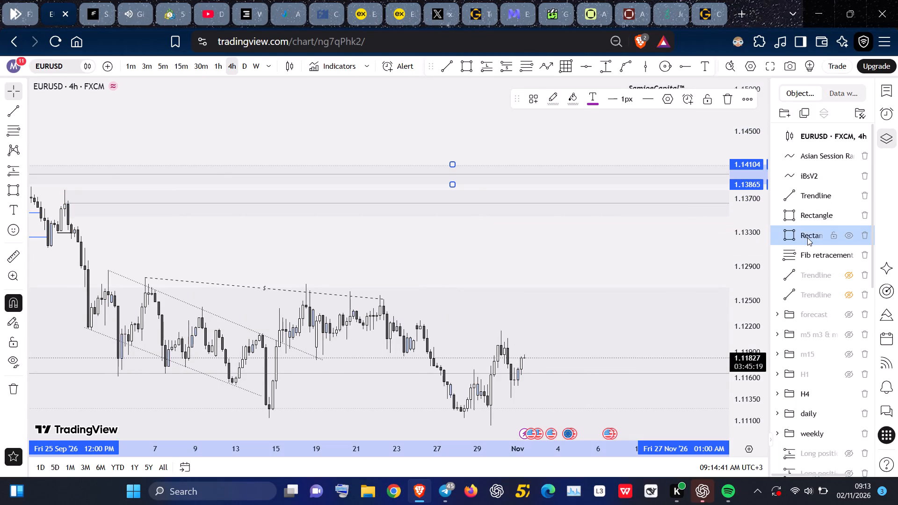
left_click_drag(807, 238, 809, 396)
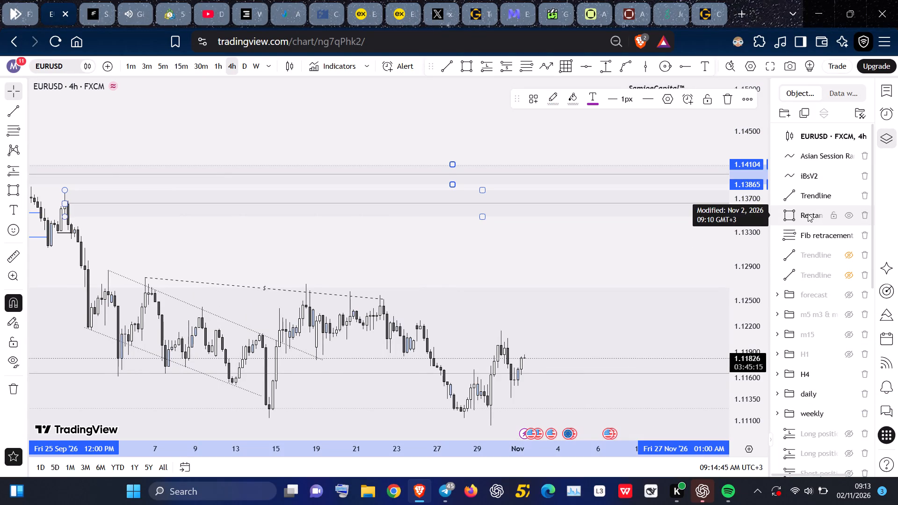
left_click_drag(808, 215, 817, 374)
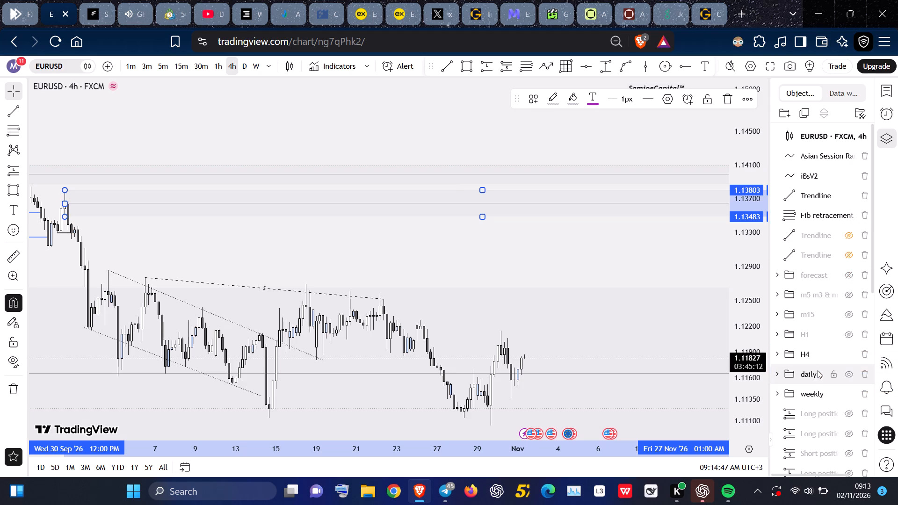
Move the dashed trendline spanning 6 to 22 October into the H4 drawings folder.
left_click(819, 195)
left_click_drag(819, 195, 818, 242)
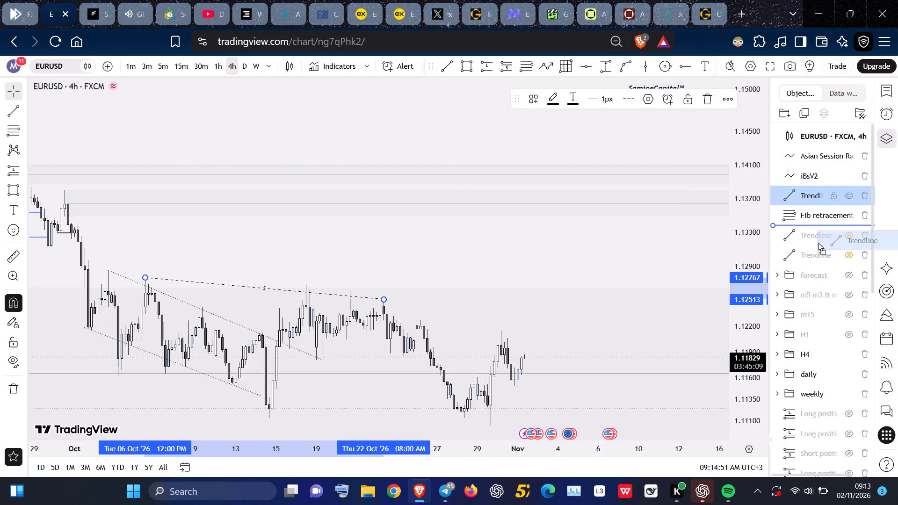
left_click_drag(818, 242, 815, 353)
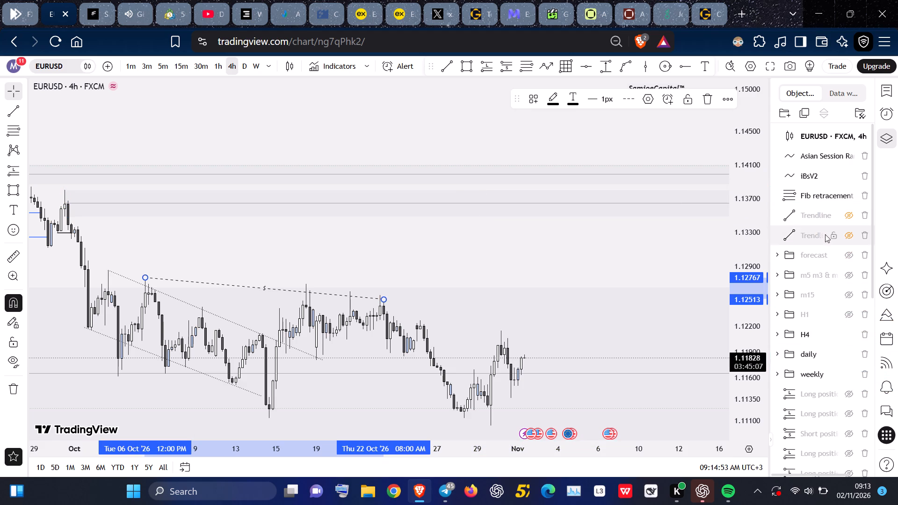
Move the Fib retracement spanning 20 August to 30 October into the H4 drawings folder, leaving it unlocked.
left_click(818, 195)
left_click(818, 195)
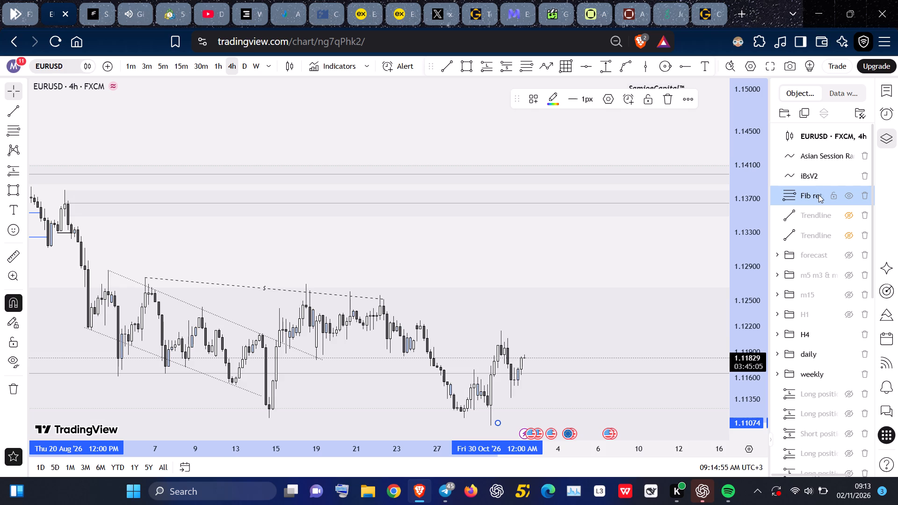
left_click(633, 253)
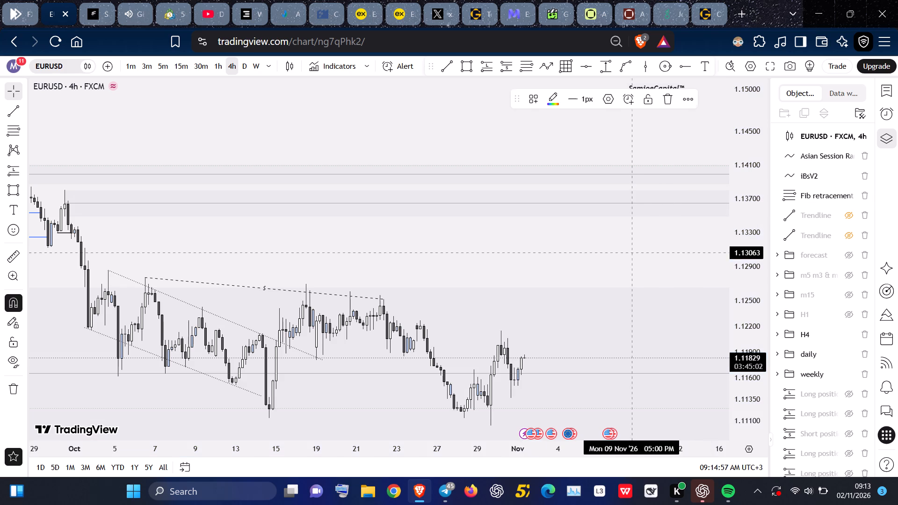
left_click_drag(750, 161, 769, 389)
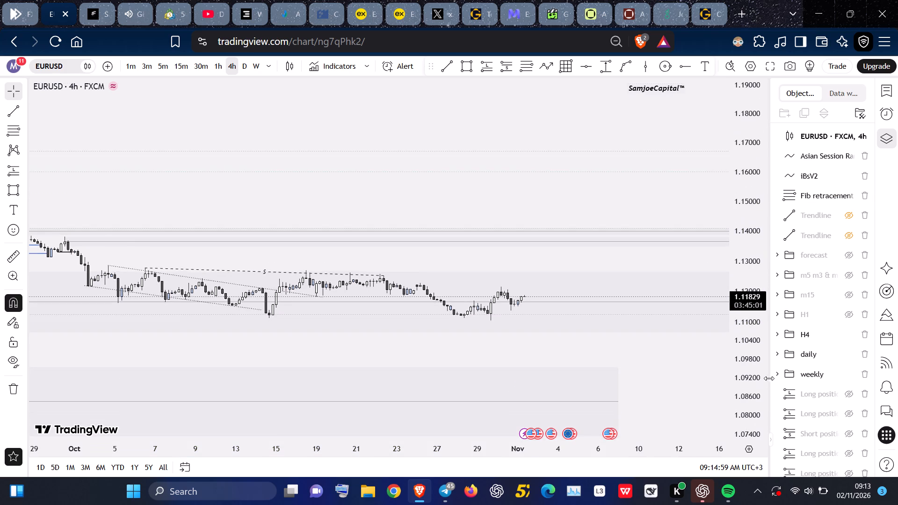
scroll(678, 345, "down", 6)
scroll(574, 318, "down", 4)
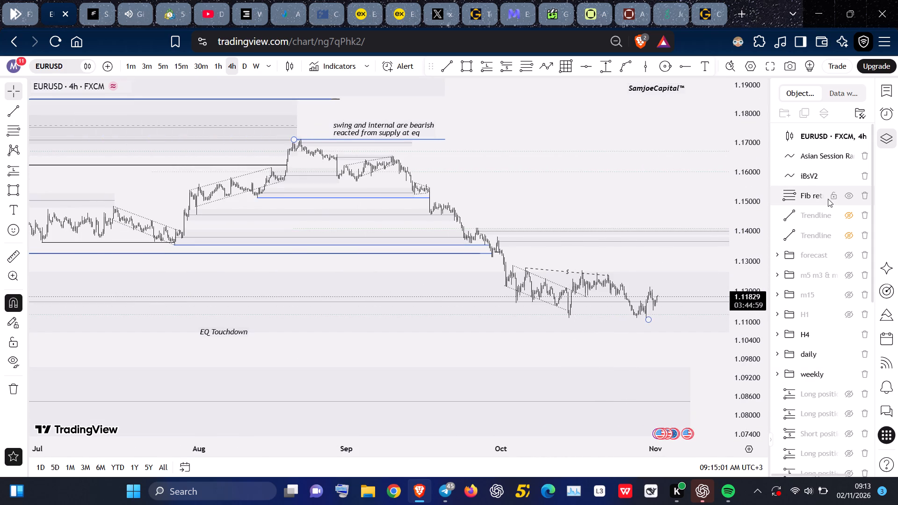
left_click(828, 199)
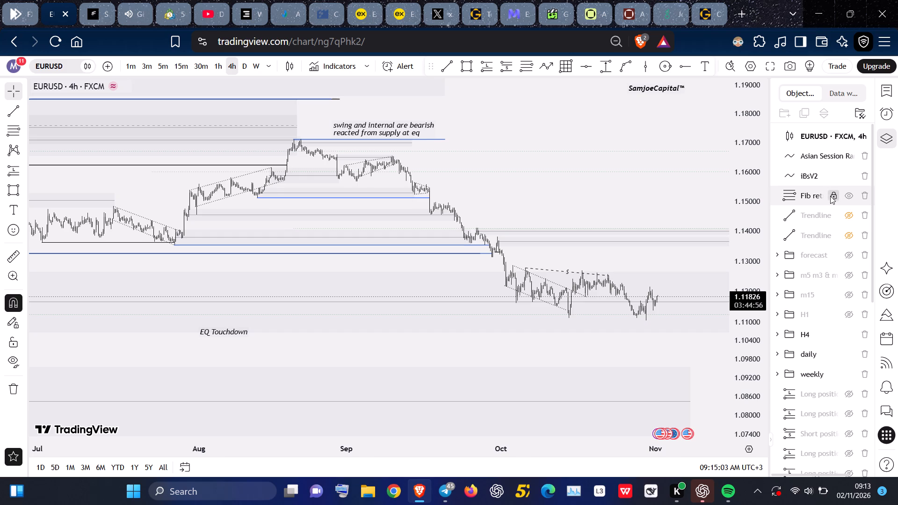
left_click(832, 195)
left_click(819, 193)
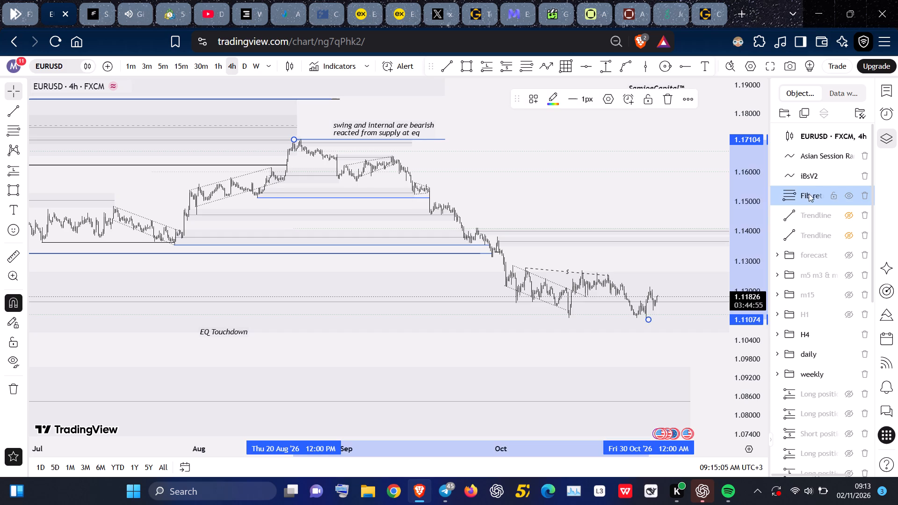
scroll(681, 198, "down", 1)
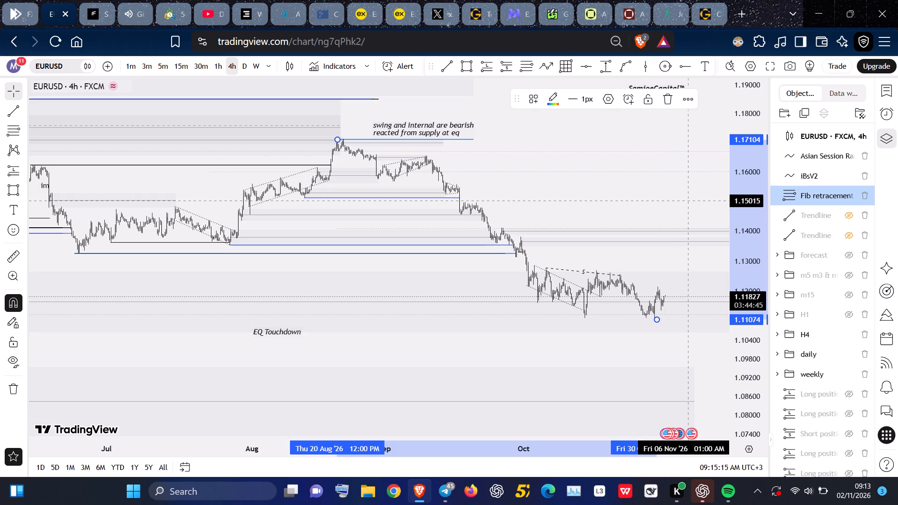
scroll(689, 201, "up", 2)
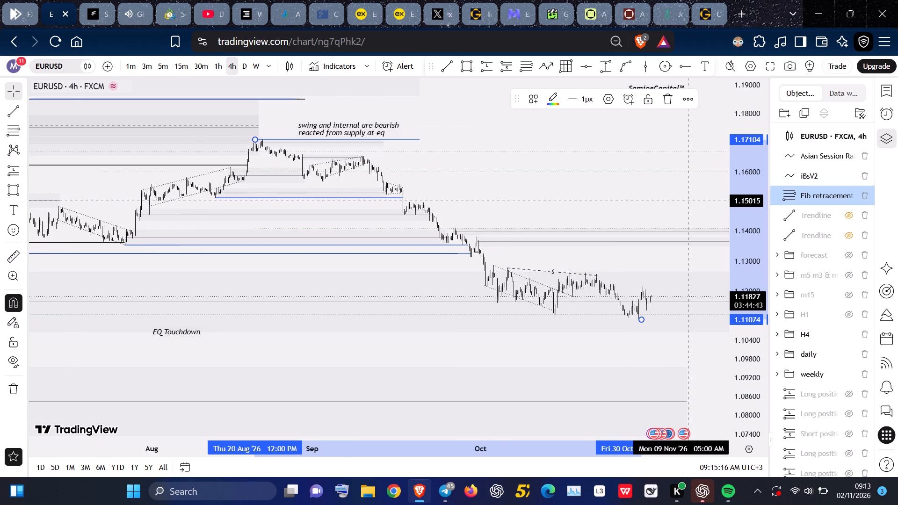
left_click_drag(821, 195, 809, 334)
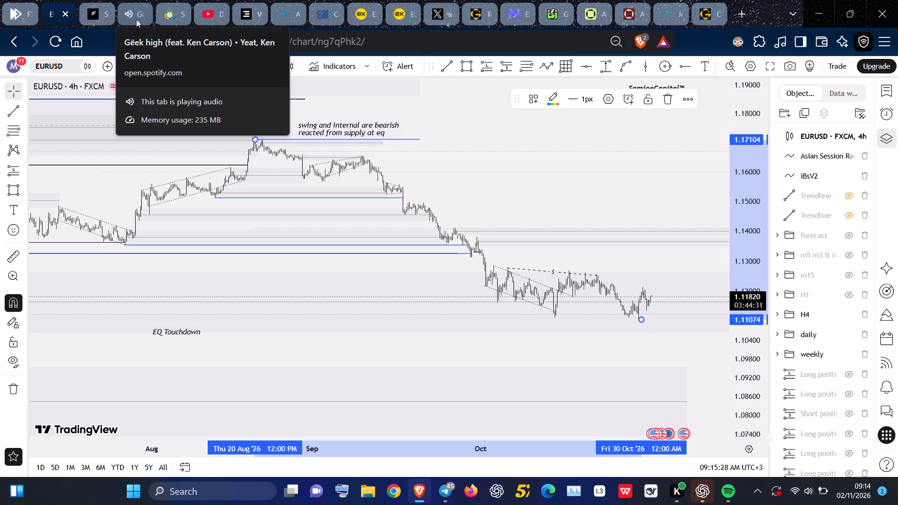
left_click(471, 199)
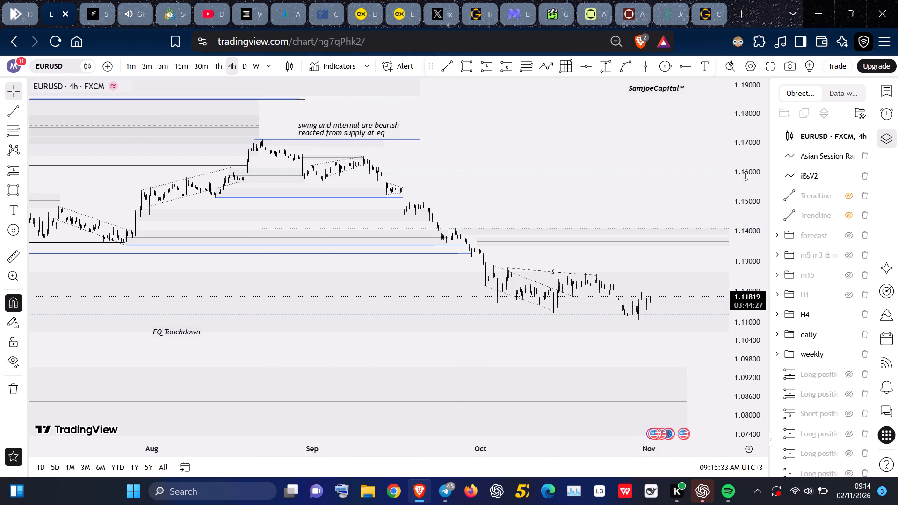
Switch the EURUSD chart to the 1-hour timeframe and show the hidden H1 drawings folder.
left_click_drag(752, 187, 728, 123)
left_click_drag(655, 125, 652, 179)
scroll(655, 176, "up", 1)
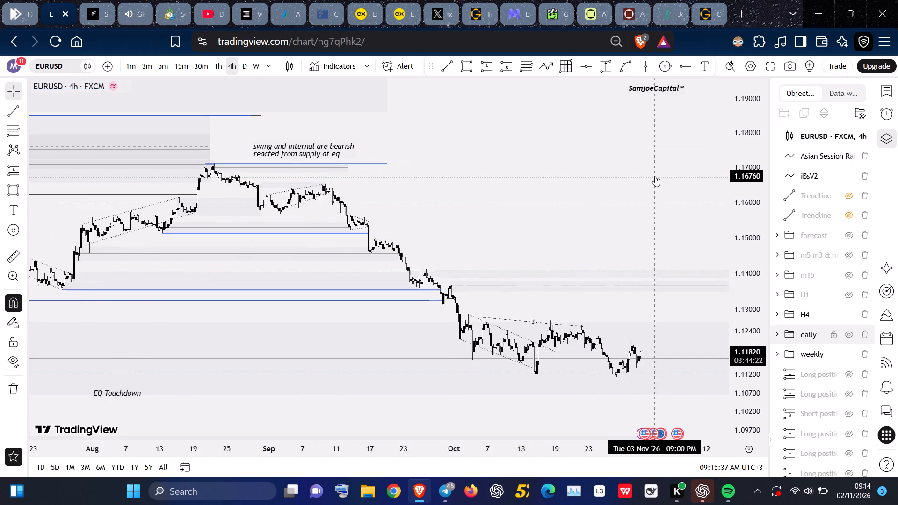
scroll(655, 176, "up", 1)
left_click_drag(749, 222, 712, 146)
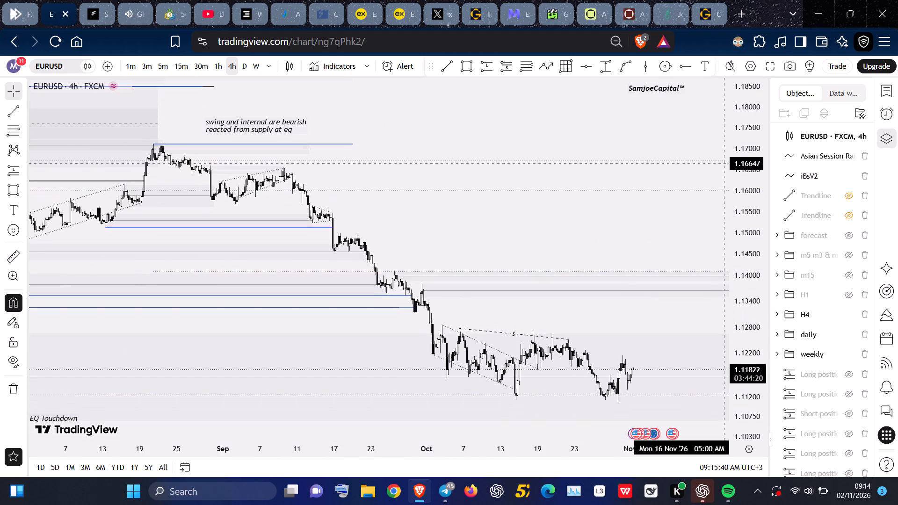
left_click_drag(712, 146, 700, 135)
scroll(610, 144, "up", 1)
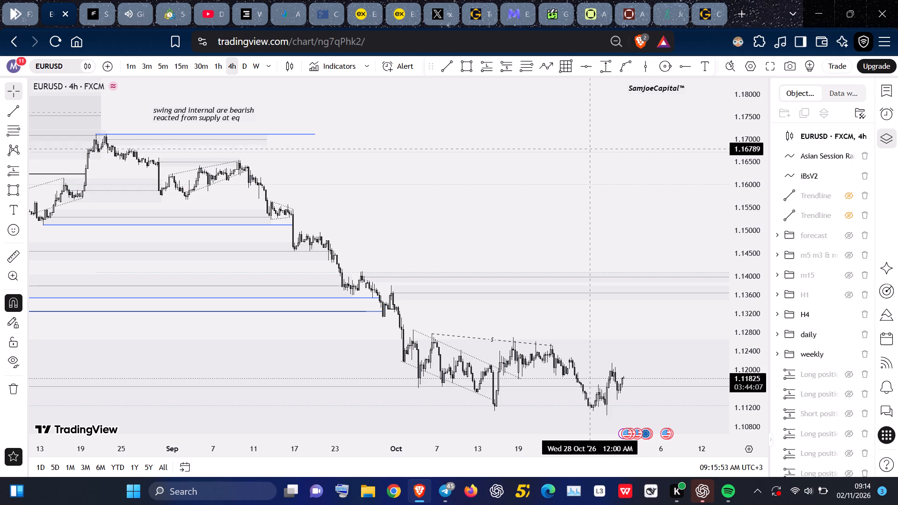
left_click(215, 70)
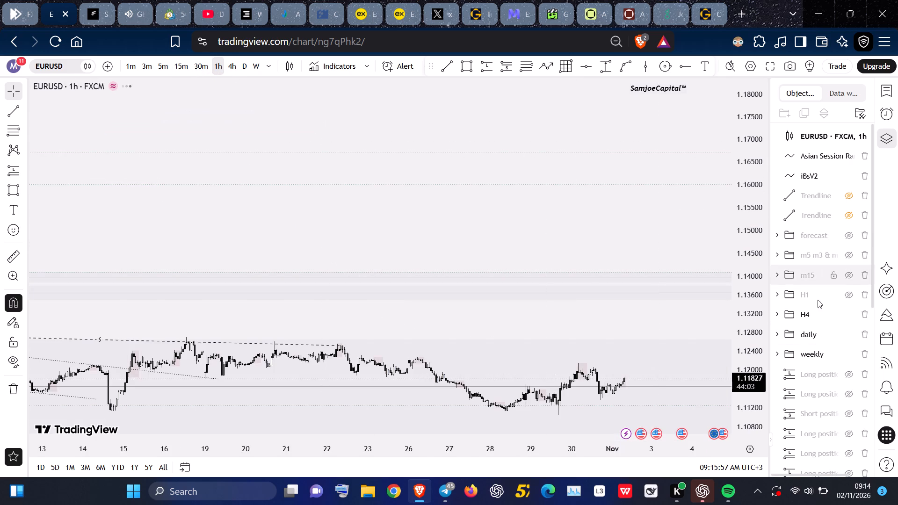
left_click(844, 291)
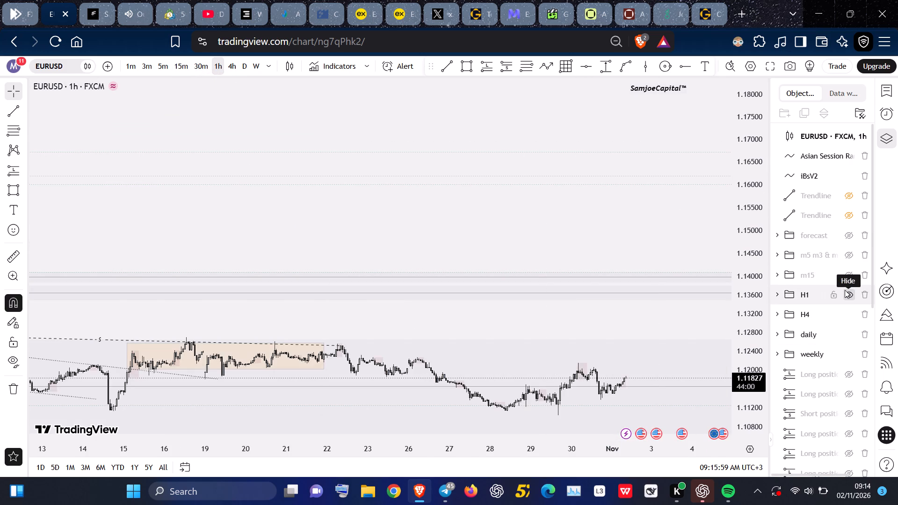
Extend the end of the orange range rectangle that starts on 15 October to about the morning of 26 October.
left_click_drag(743, 299, 668, 138)
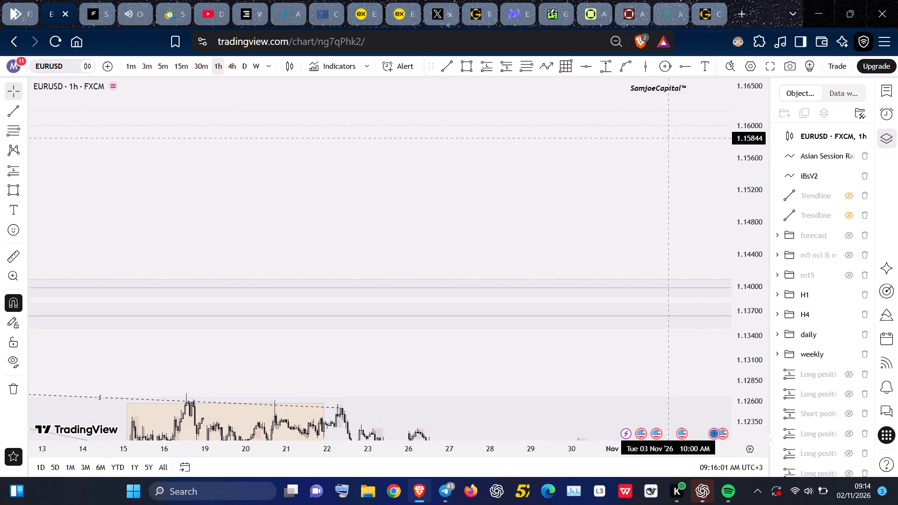
left_click_drag(572, 360, 559, 155)
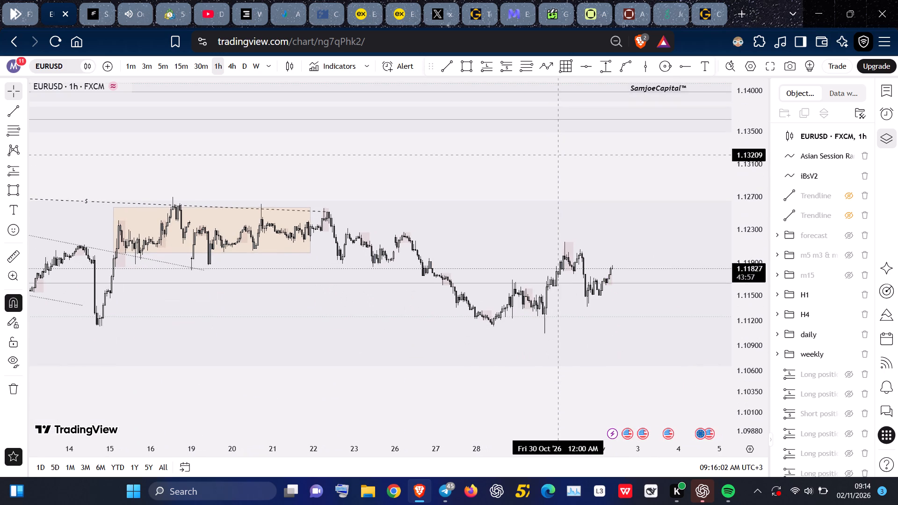
scroll(322, 192, "down", 2)
left_click_drag(389, 232, 411, 232)
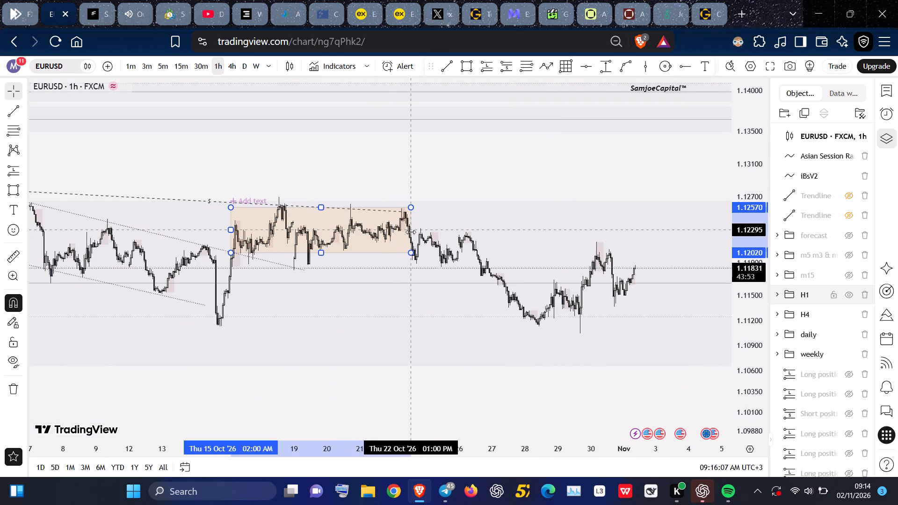
left_click_drag(411, 232, 413, 232)
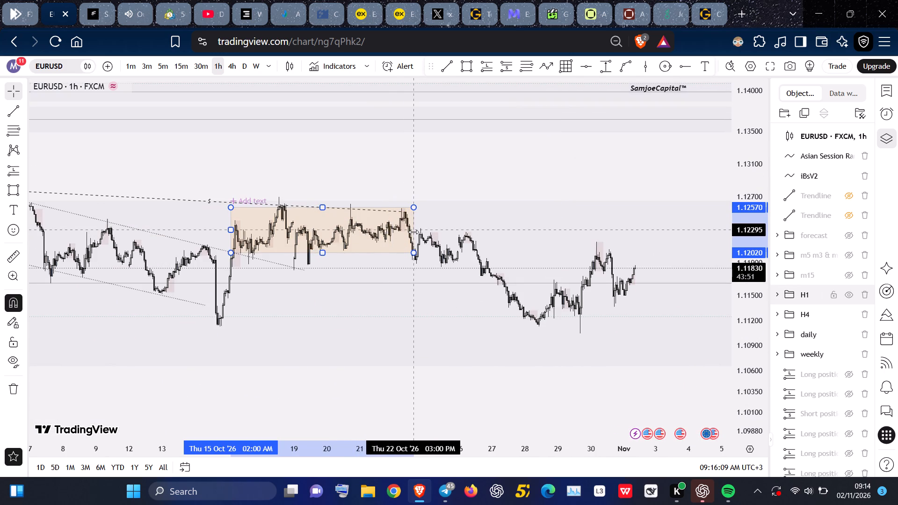
left_click_drag(413, 232, 482, 233)
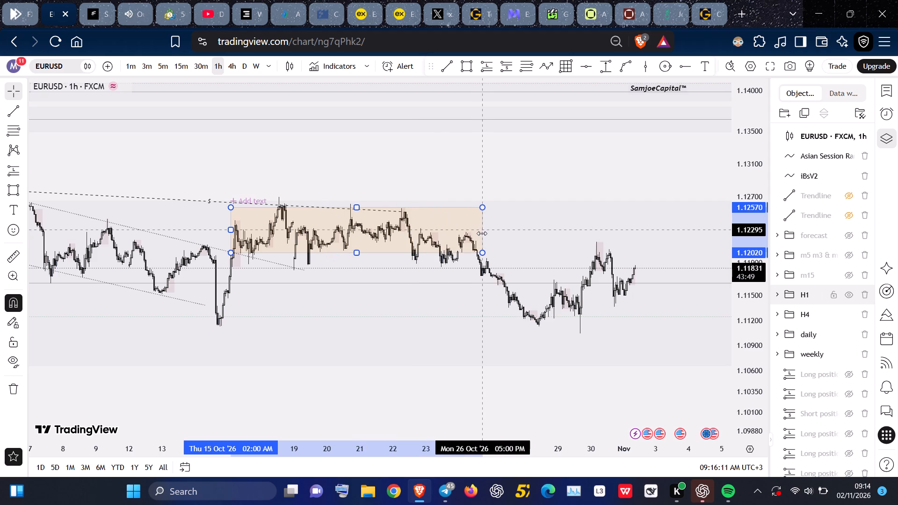
left_click_drag(482, 233, 471, 234)
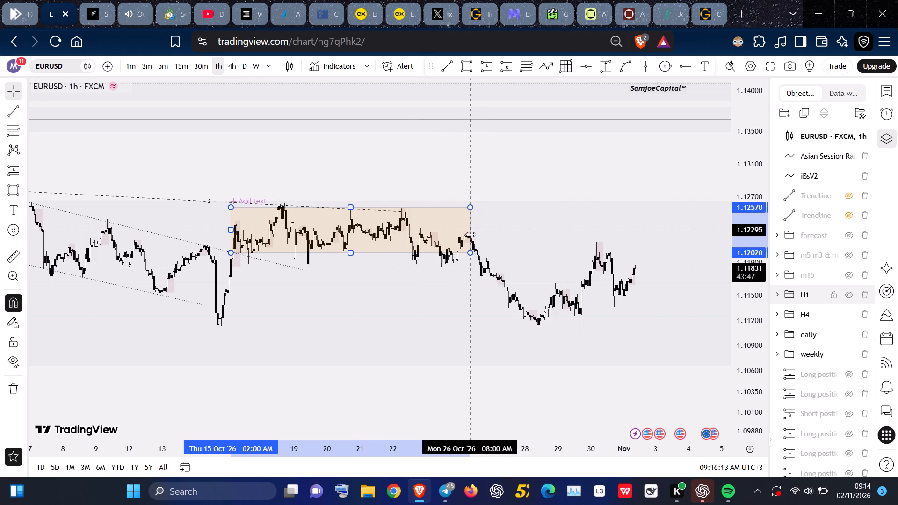
left_click_drag(471, 234, 468, 235)
left_click(526, 172)
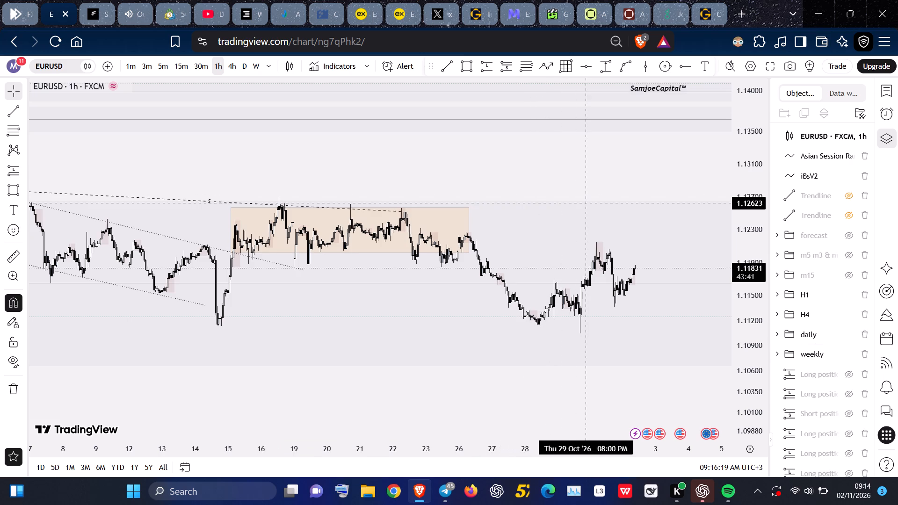
Examine the 1-hour price action from the orange range rectangle through to the latest candles.
scroll(337, 199, "up", 1)
scroll(474, 215, "up", 1)
scroll(630, 236, "up", 1)
scroll(681, 284, "down", 5)
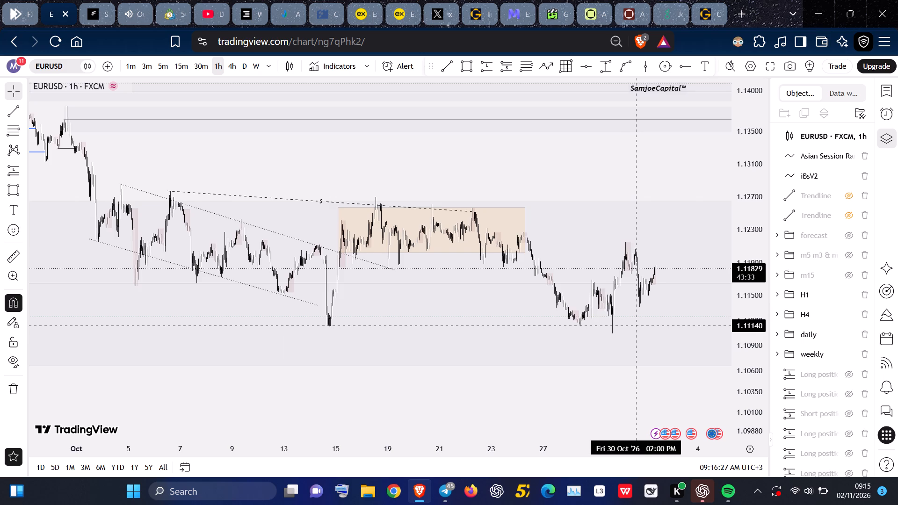
scroll(637, 326, "up", 5)
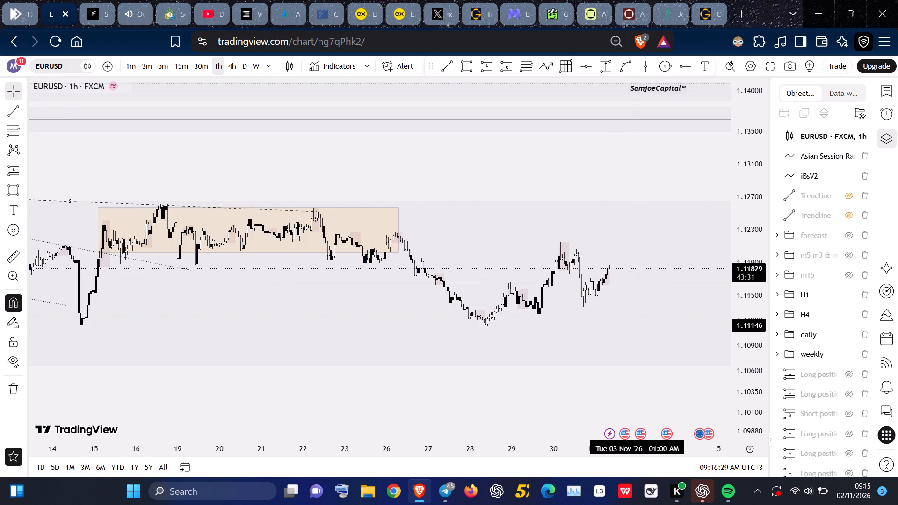
left_click_drag(755, 329, 714, 169)
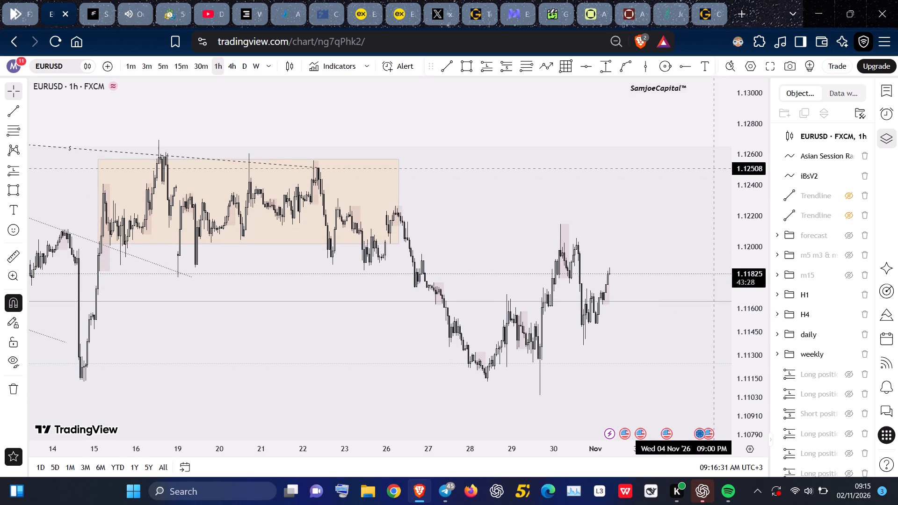
left_click_drag(656, 265, 694, 213)
scroll(695, 213, "up", 1)
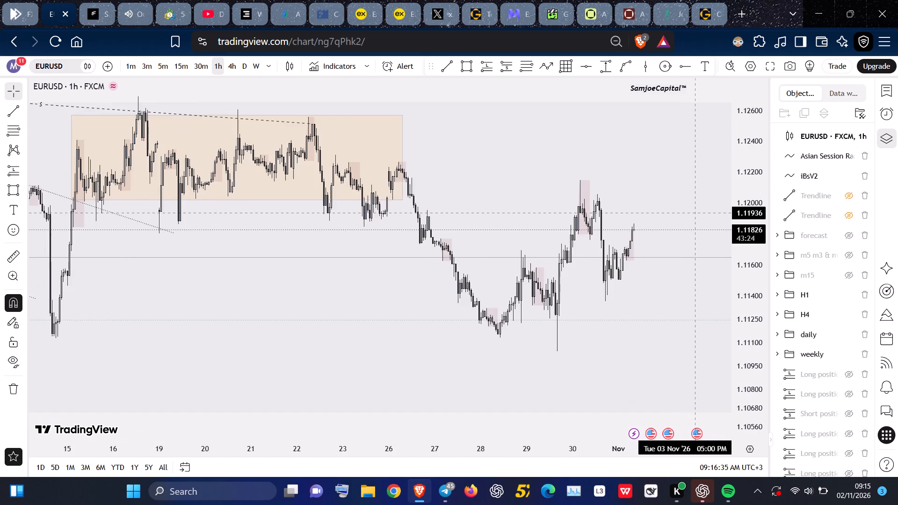
scroll(695, 213, "up", 2)
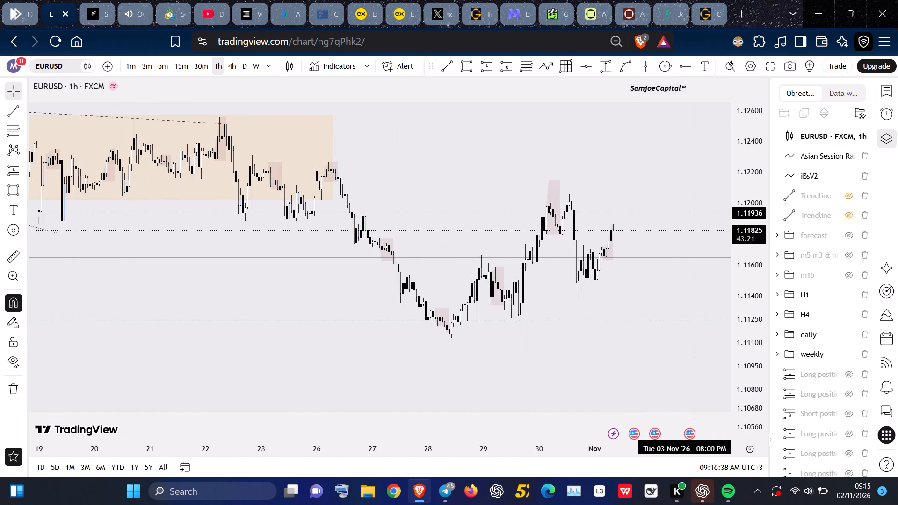
scroll(695, 213, "up", 1)
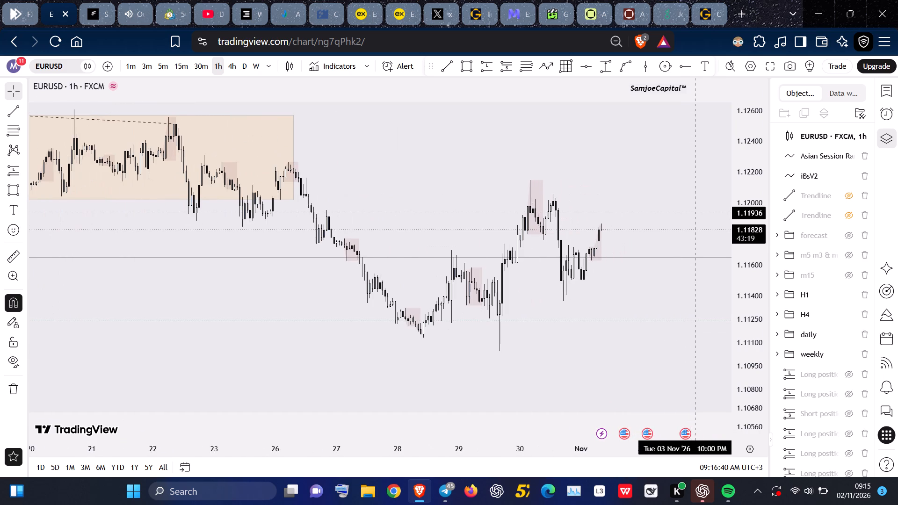
left_click_drag(603, 195, 637, 225)
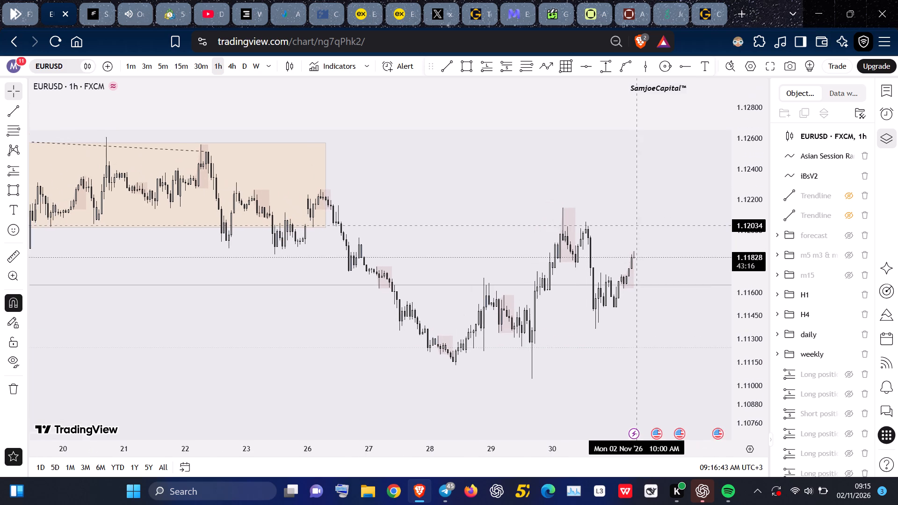
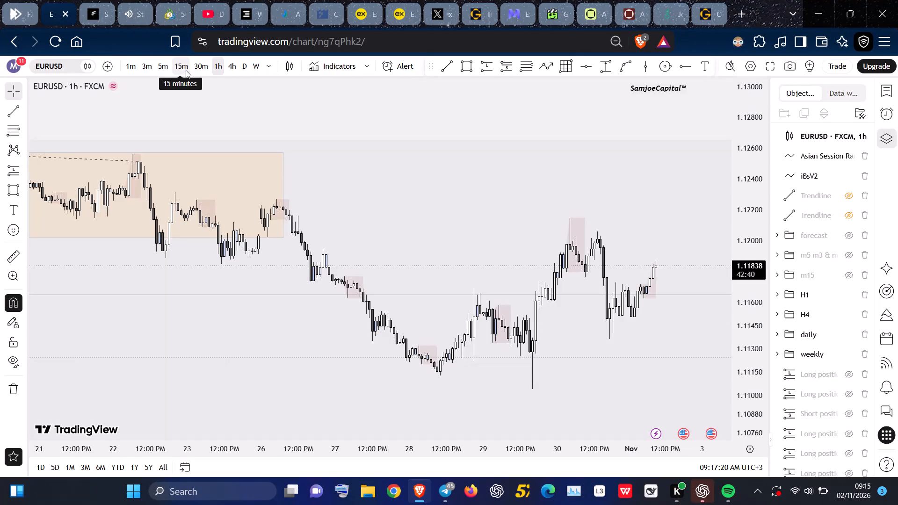
Switch the EURUSD chart to the 15-minute timeframe, show the hidden m15 drawings folder, and close the object tree.
left_click(186, 70)
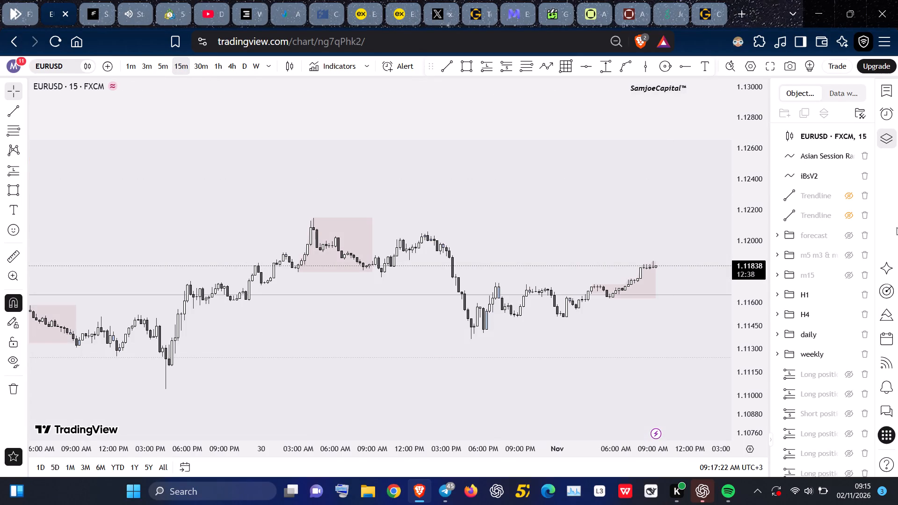
left_click(848, 273)
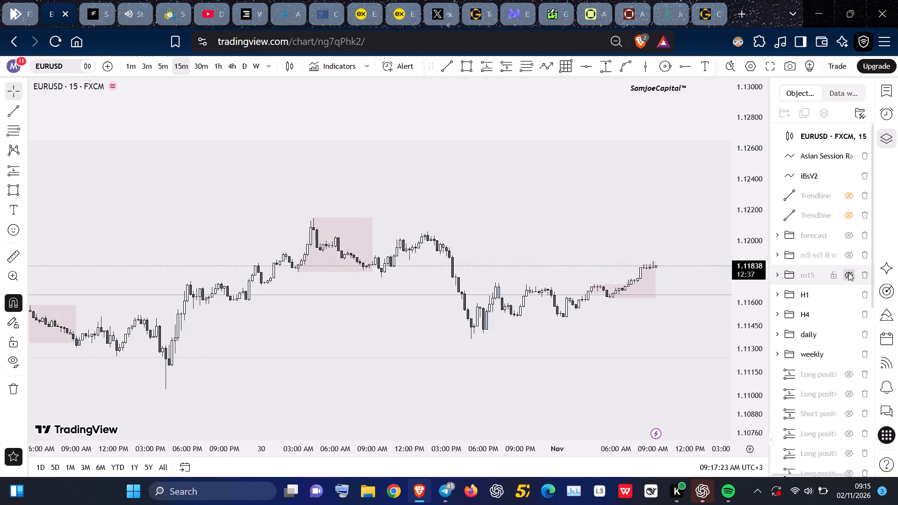
left_click(890, 145)
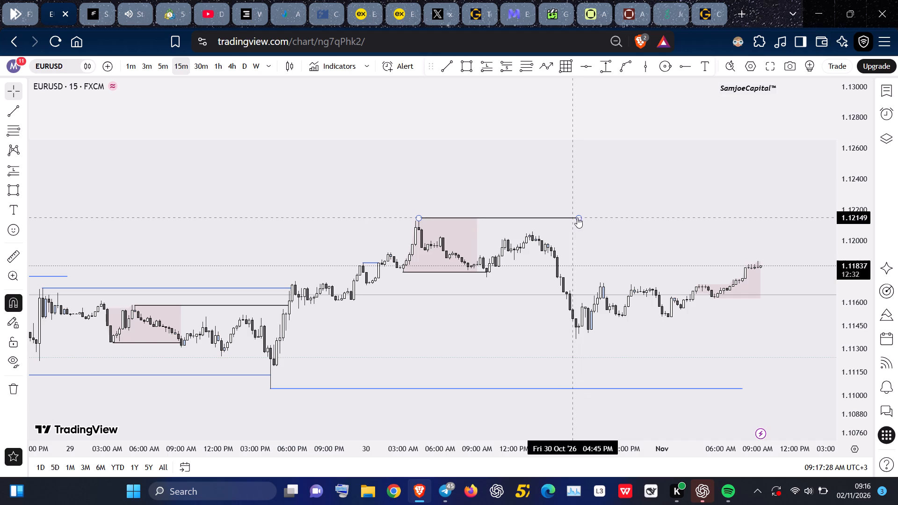
Extend the black line from the 30 October high to about 11:15 AM on 2 November and apply the Major Inducement template.
left_click_drag(579, 217, 748, 235)
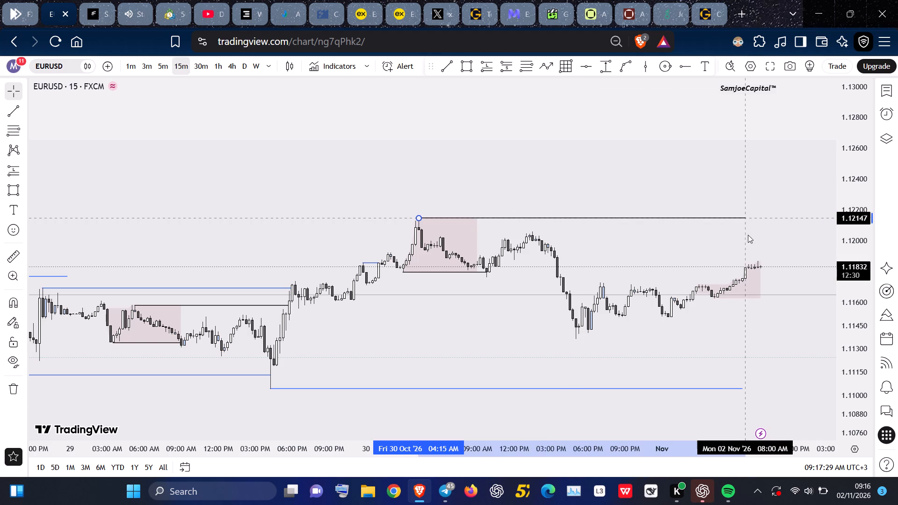
left_click_drag(748, 235, 787, 243)
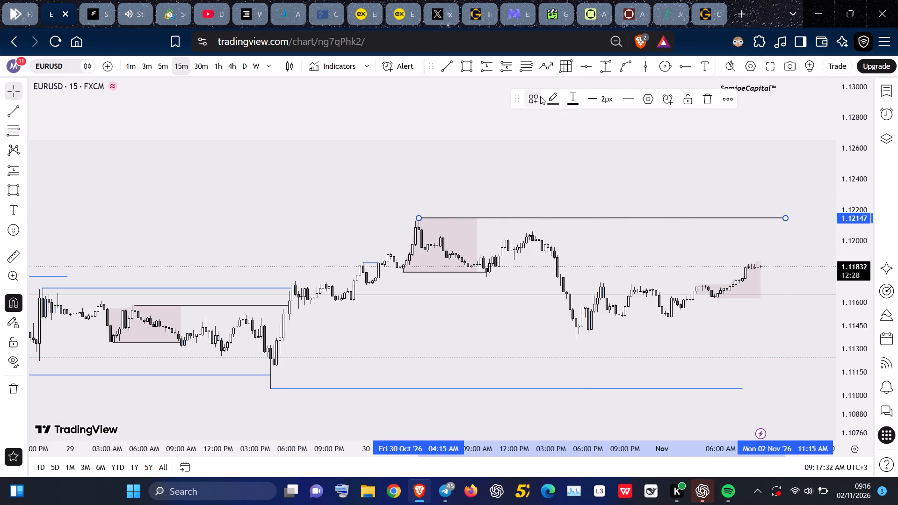
left_click(538, 97)
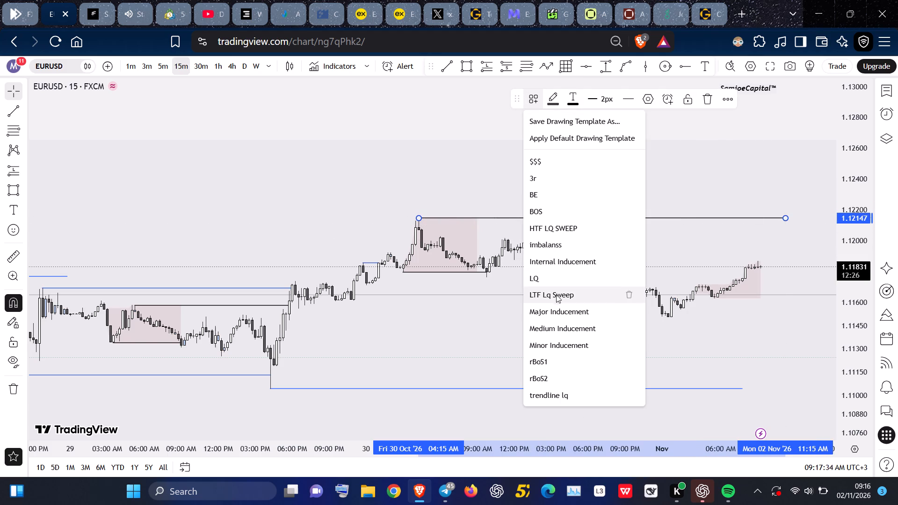
left_click(556, 308)
left_click_drag(611, 245, 543, 245)
left_click(442, 72)
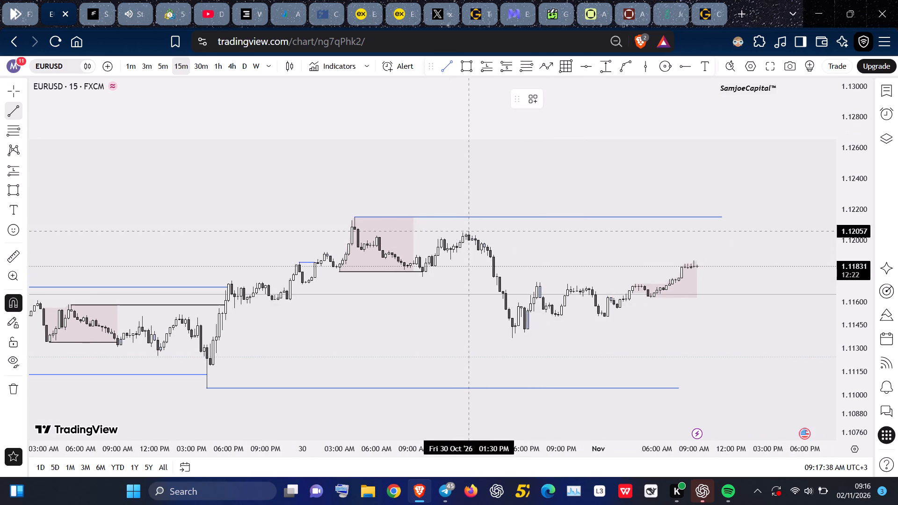
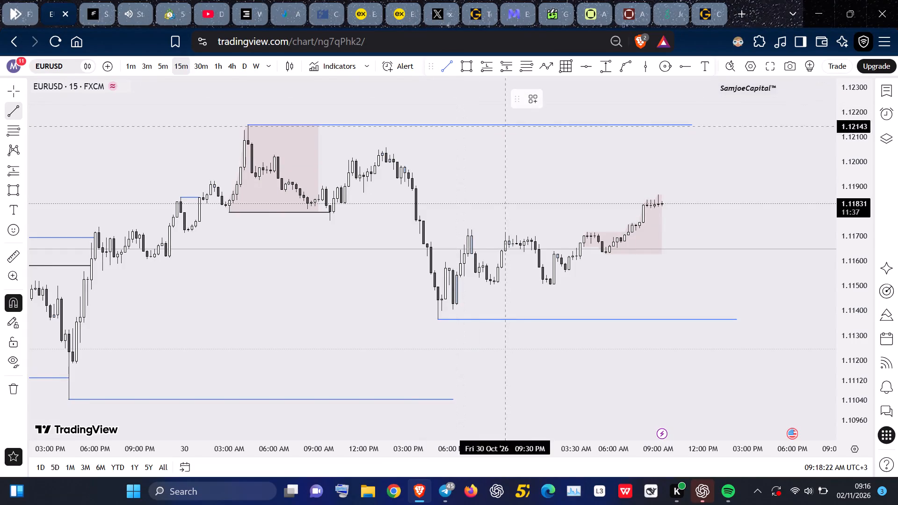
Draw a horizontal trend line at 1.11626 from the 2 November 05:30 AM low to 11:00 AM, styled with the Medium Inducement template.
left_click(606, 264)
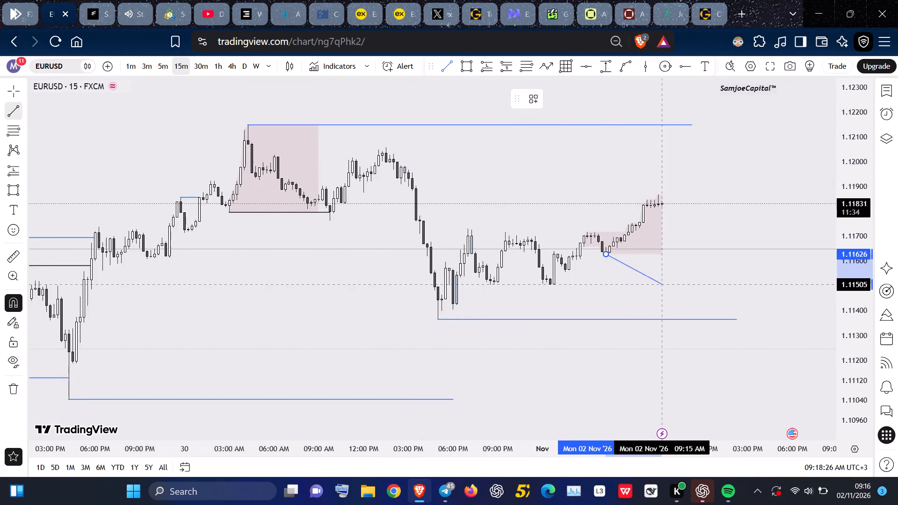
left_click(689, 276, "shift")
left_click(532, 99)
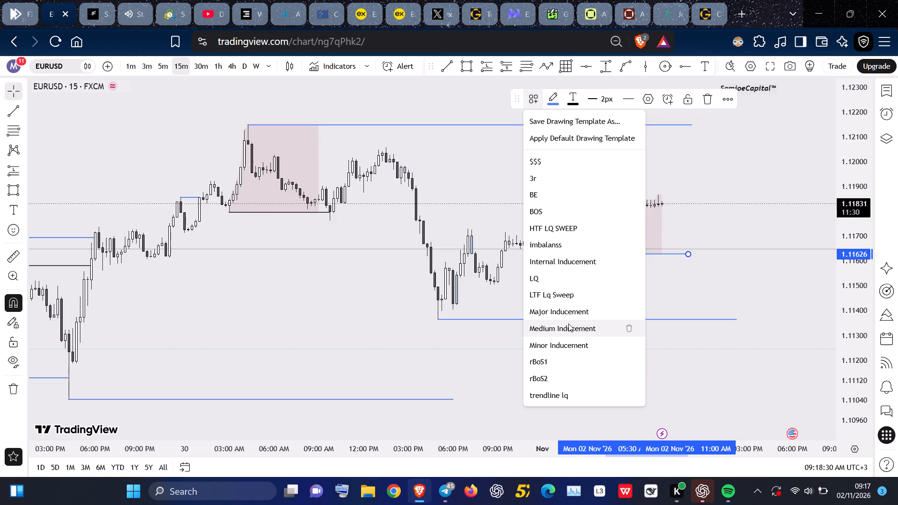
left_click(568, 325)
left_click(614, 183)
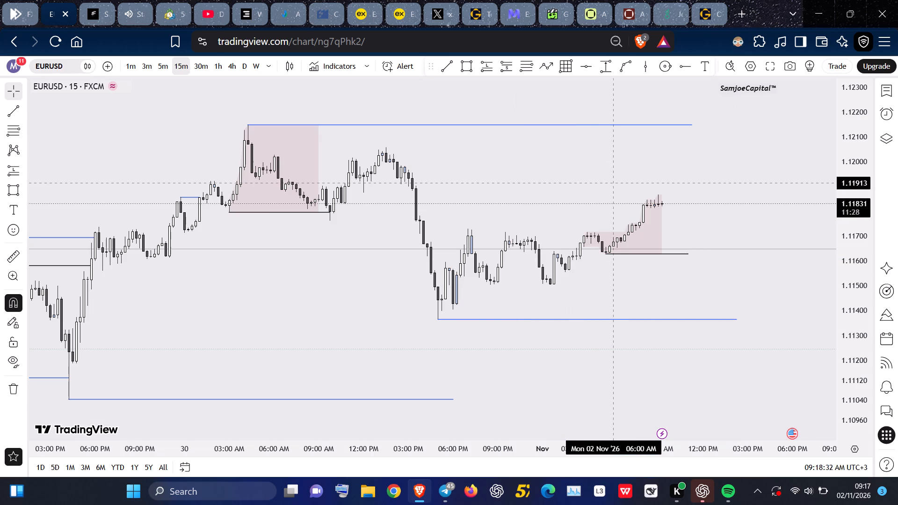
Examine the 15-minute EURUSD price action from the 30 October high through to the latest 2 November candles.
scroll(613, 179, "up", 2)
left_click_drag(613, 178, 640, 216)
left_click_drag(850, 277, 786, 163)
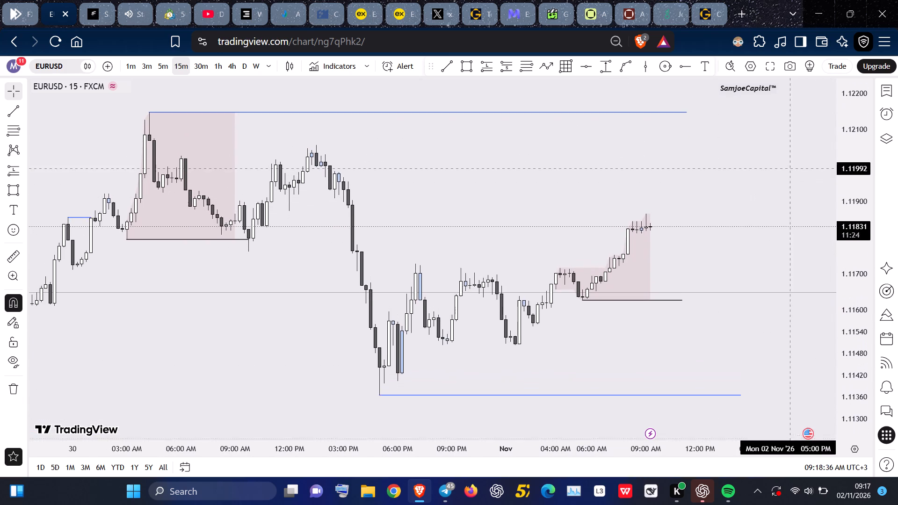
left_click_drag(786, 163, 780, 156)
left_click_drag(724, 209, 714, 188)
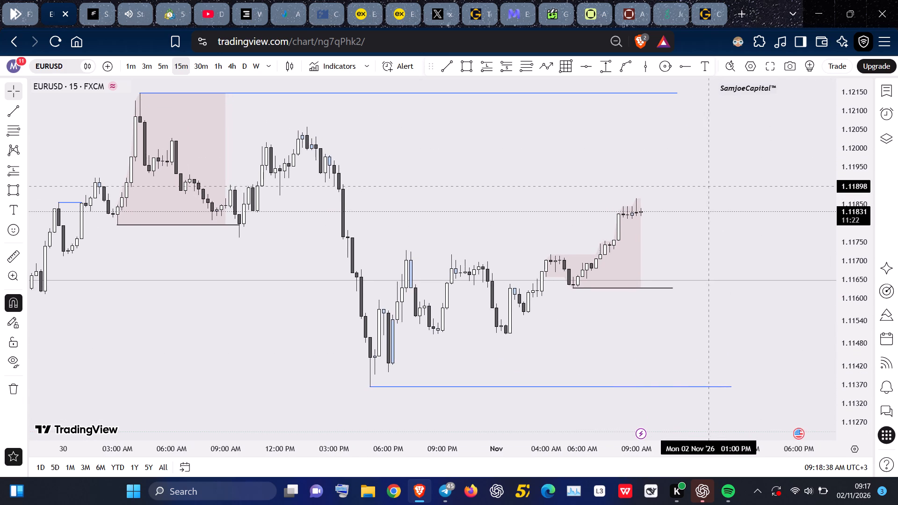
Draw a short horizontal trend line from the 2 November swing high at about 1.11866 to 10:00 AM.
scroll(686, 184, "up", 1)
left_click(448, 67)
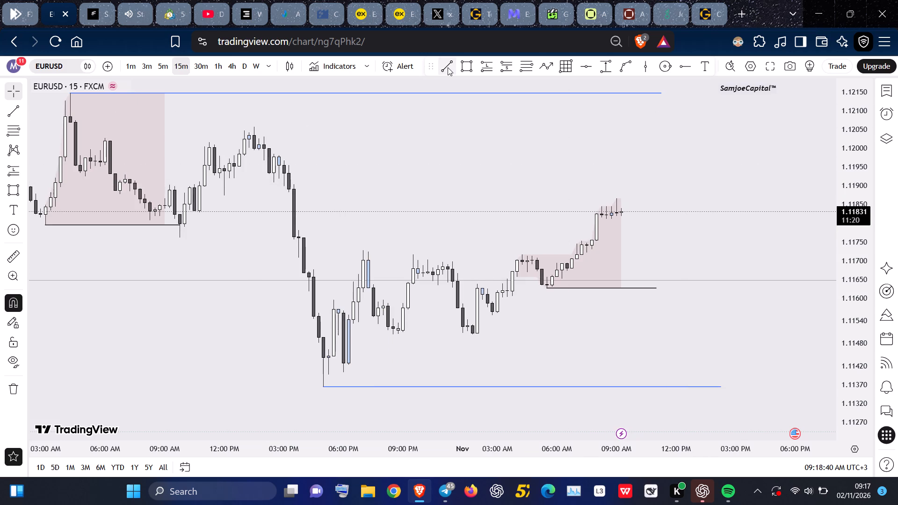
left_click(617, 175)
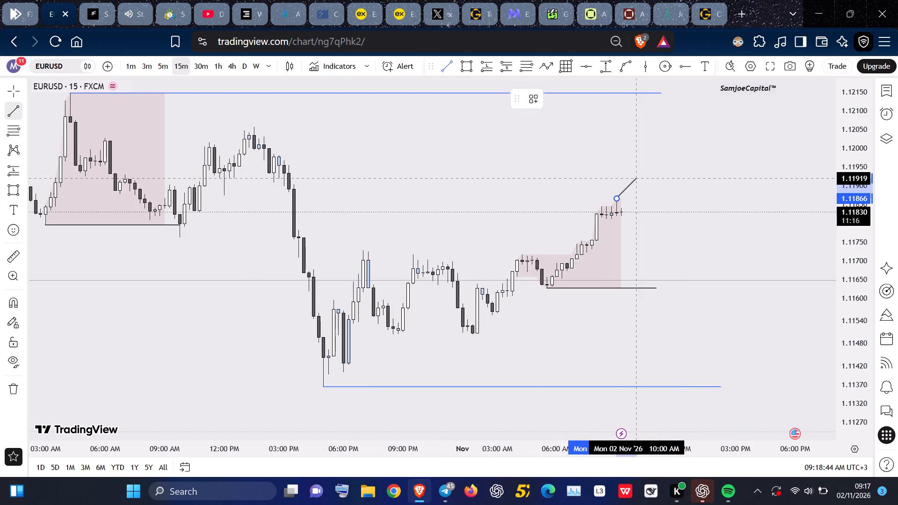
left_click(637, 201, "shift")
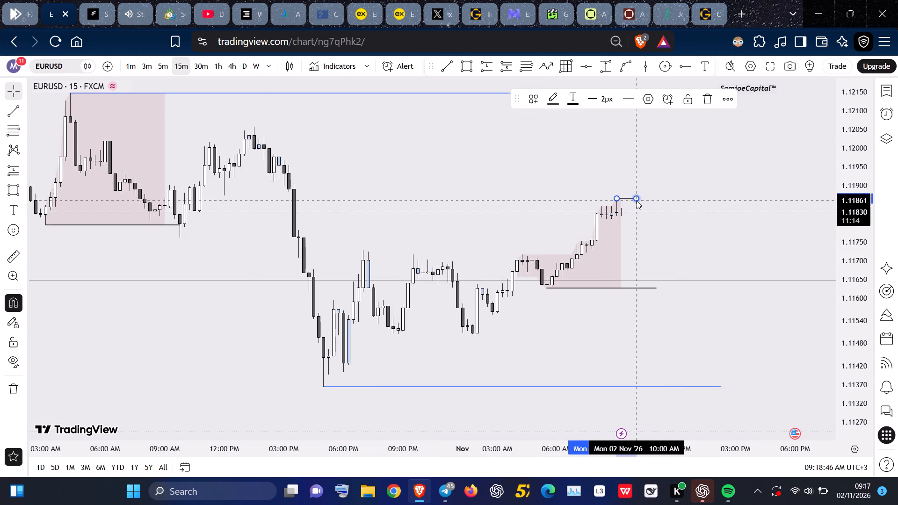
left_click(628, 236)
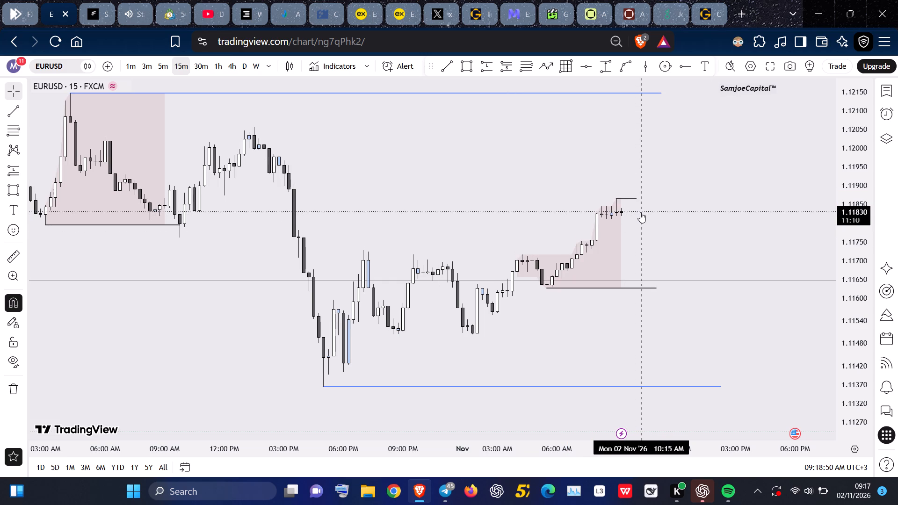
Capture a shareable snapshot link of the marked-up EURUSD 15-minute chart, framing the 30 October high through the latest candles.
left_click_drag(644, 231, 671, 231)
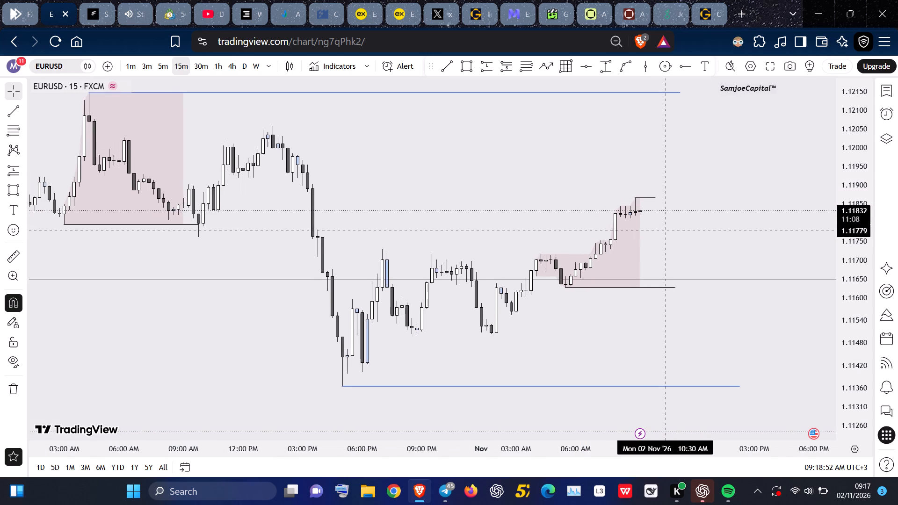
left_click_drag(671, 231, 678, 231)
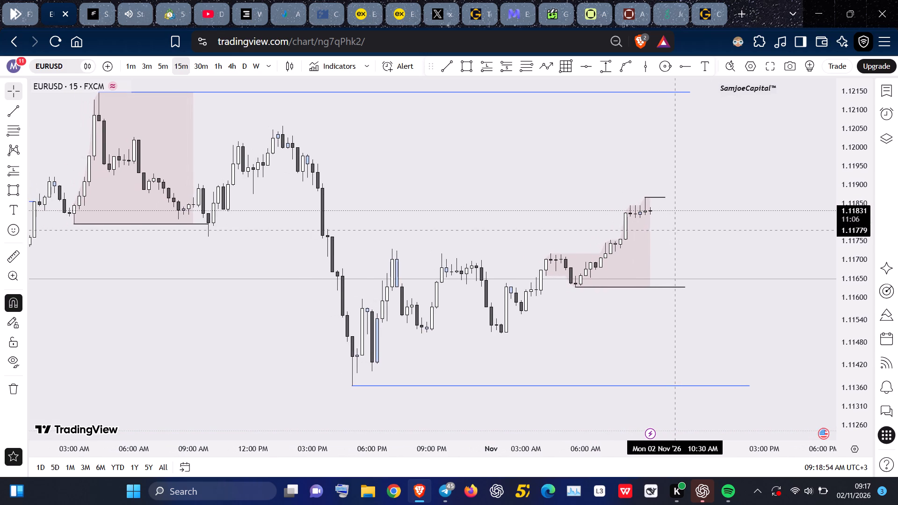
left_click_drag(678, 231, 679, 232)
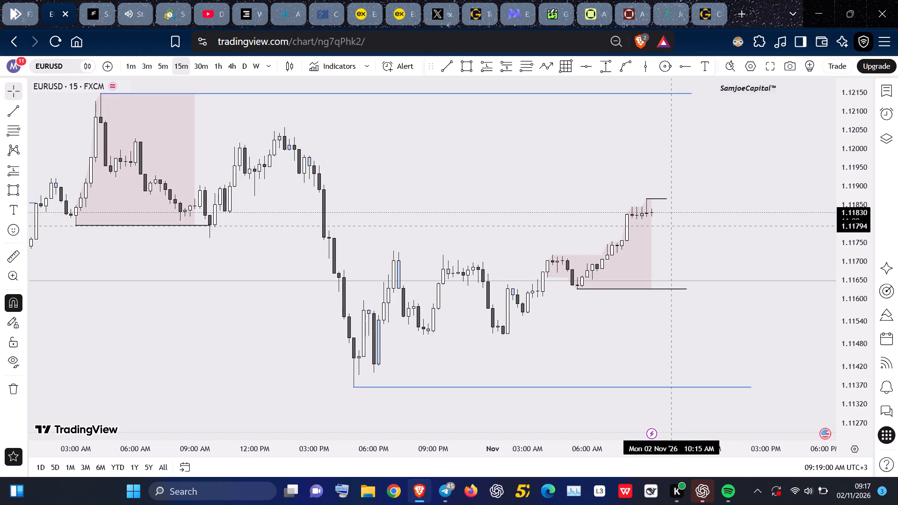
key("alt+s")
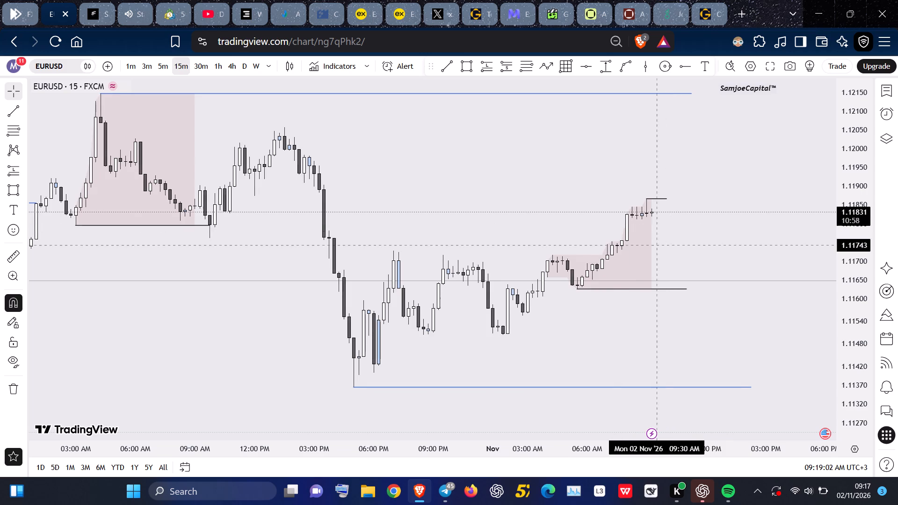
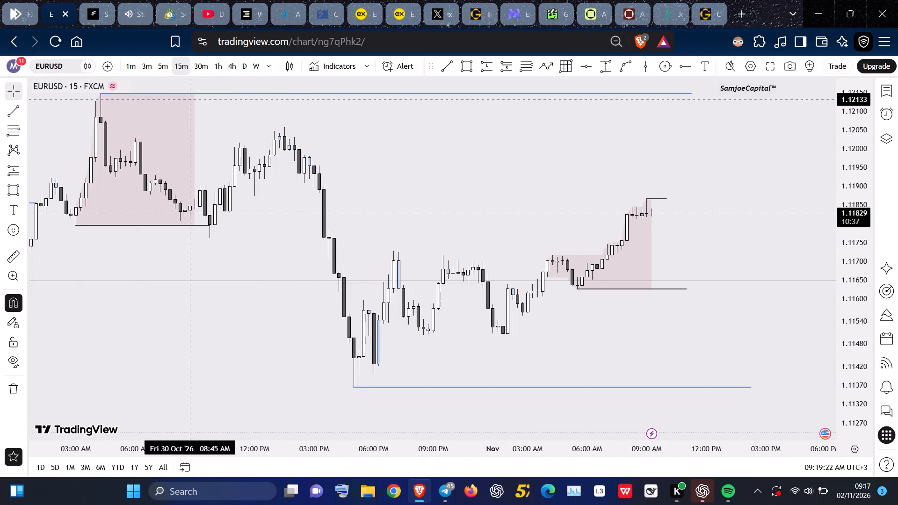
Switch EURUSD to the 5-minute timeframe and align the start of the short black high line with the 2 November peak candle.
left_click(165, 73)
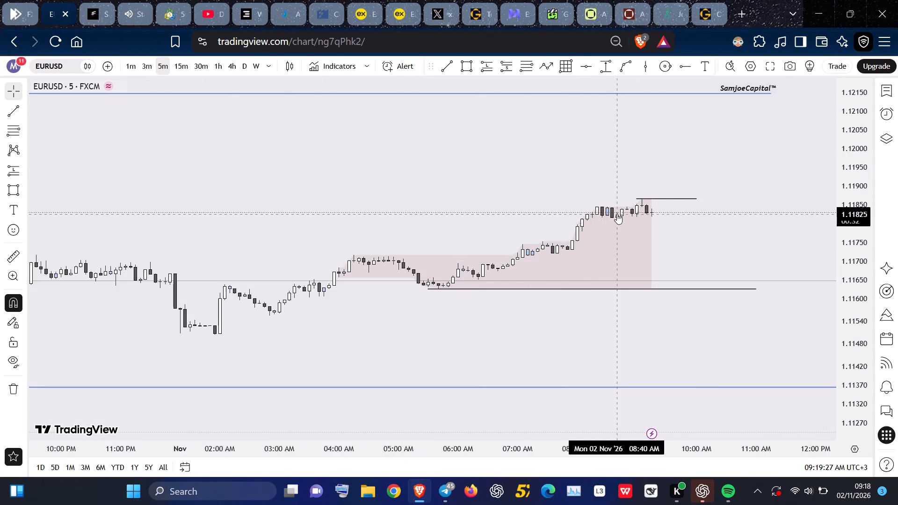
left_click_drag(634, 197, 640, 196)
left_click(659, 234)
scroll(676, 246, "down", 5)
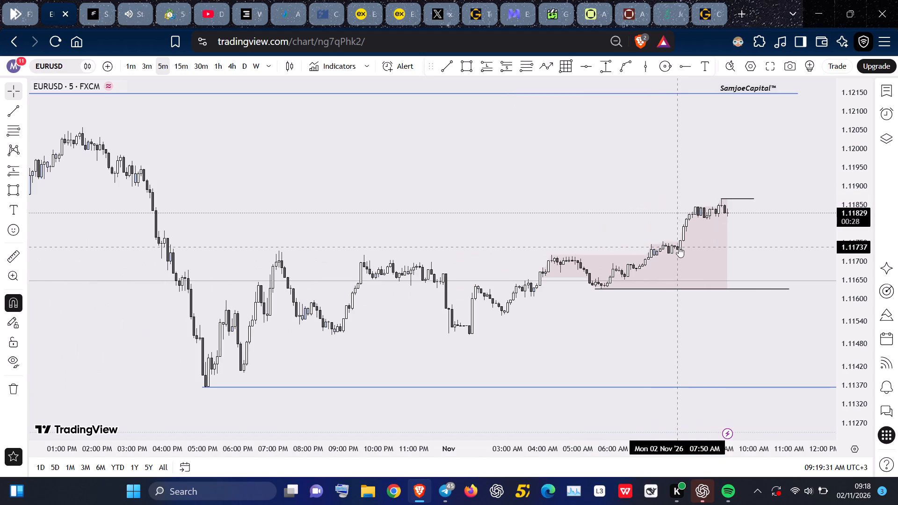
Mark a rectangle zone at the 30 October 1:20 PM high from 1.12001 to 1.12057, extended to about 12:10 PM on 2 November.
scroll(738, 238, "down", 1)
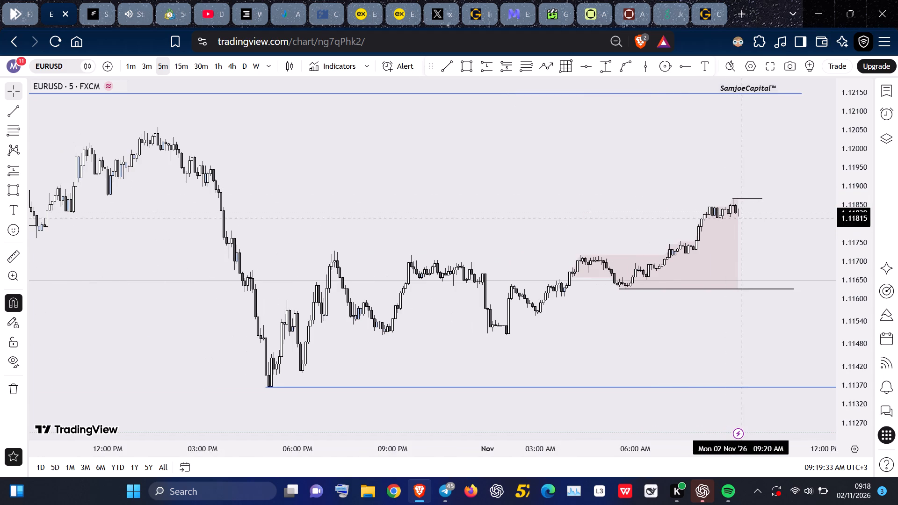
left_click_drag(762, 219, 735, 220)
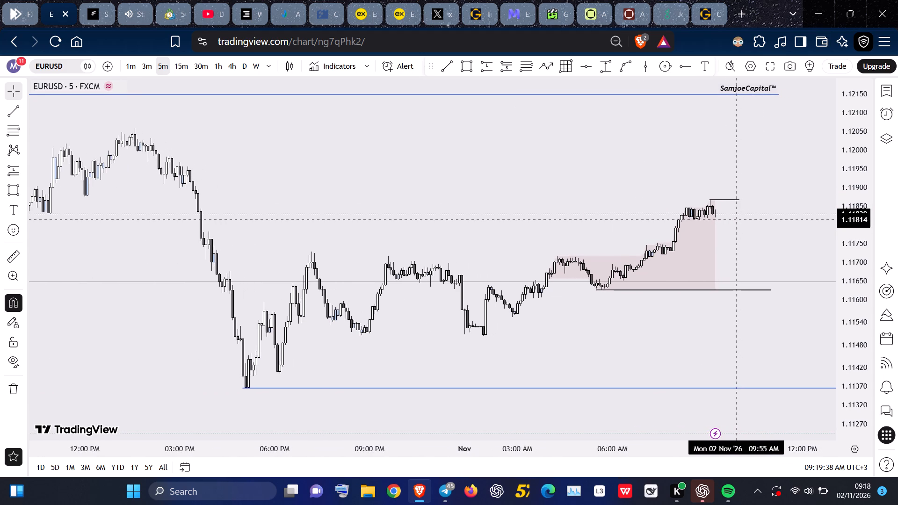
left_click_drag(735, 220, 774, 220)
scroll(774, 220, "up", 1)
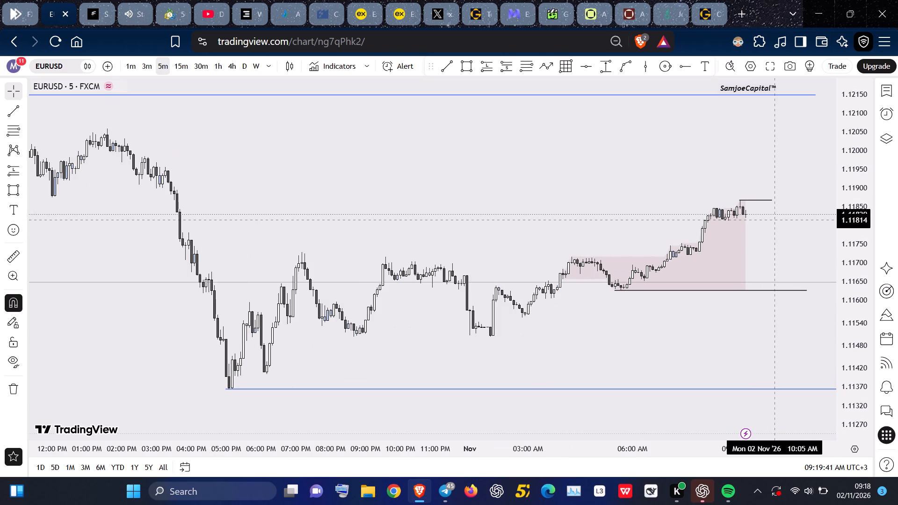
left_click(464, 66)
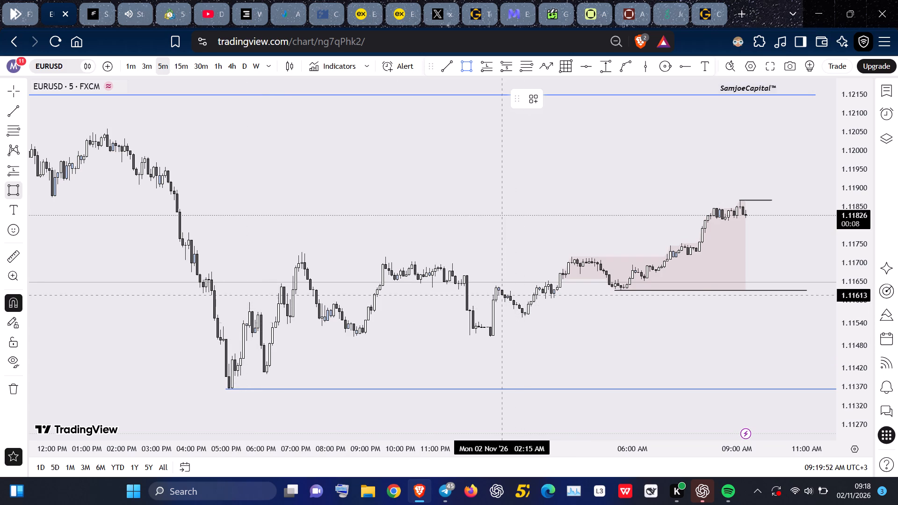
scroll(471, 200, "down", 5)
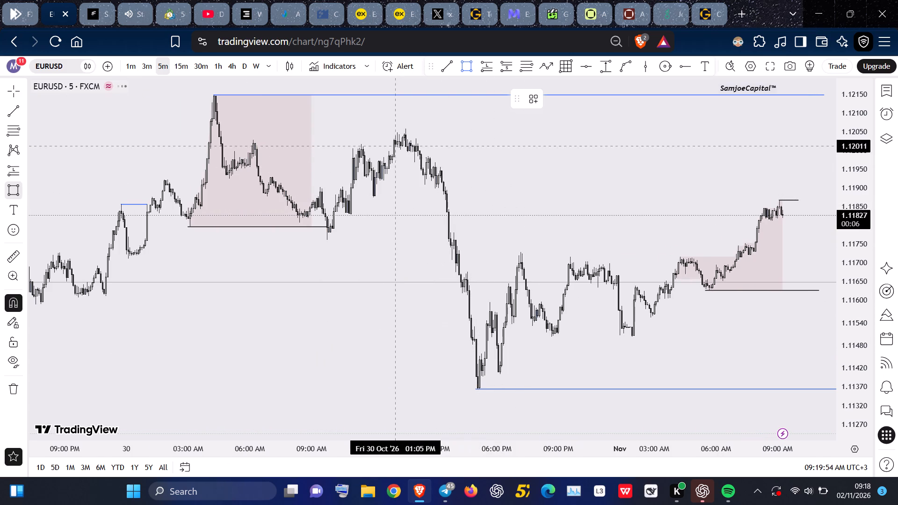
left_click(401, 162)
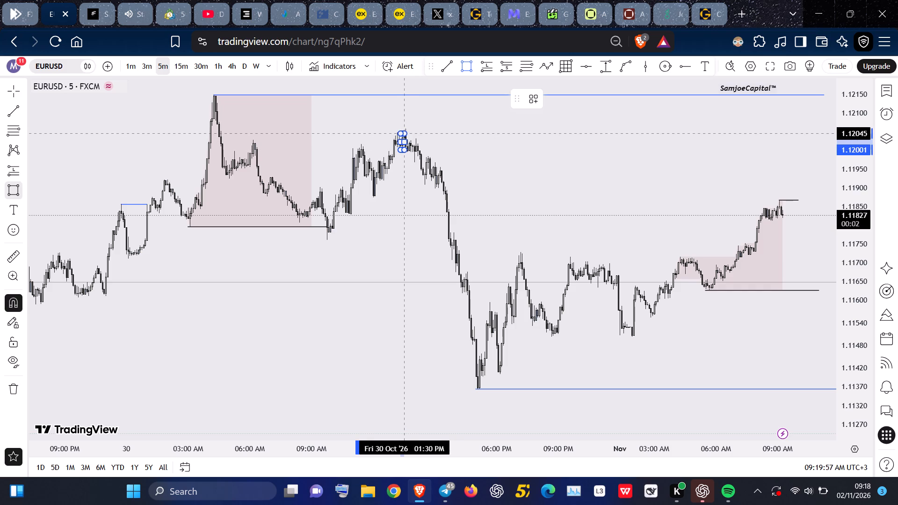
left_click(407, 129)
left_click_drag(407, 141, 601, 163)
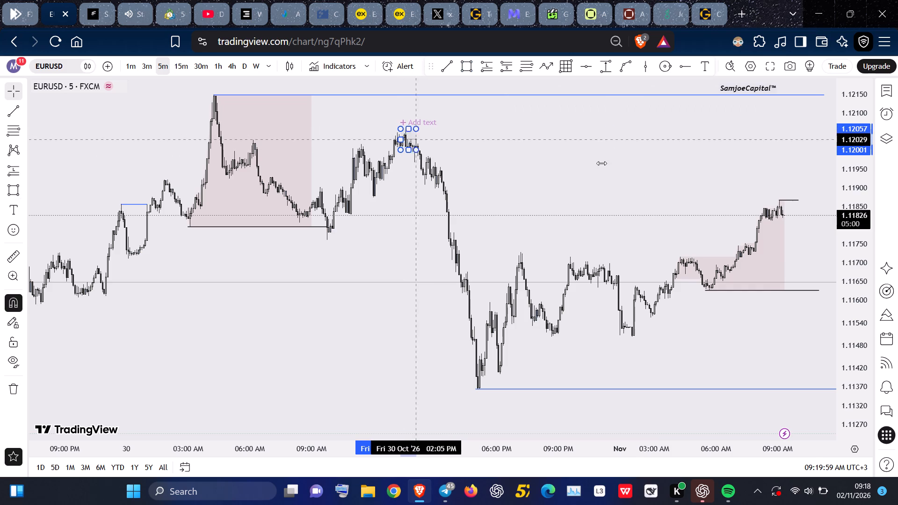
left_click_drag(601, 163, 818, 171)
left_click(726, 177)
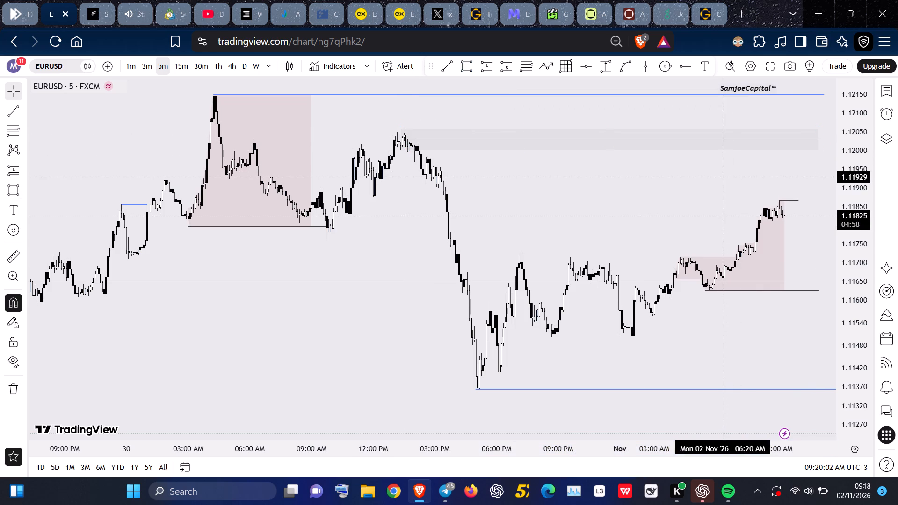
left_click_drag(716, 178, 634, 188)
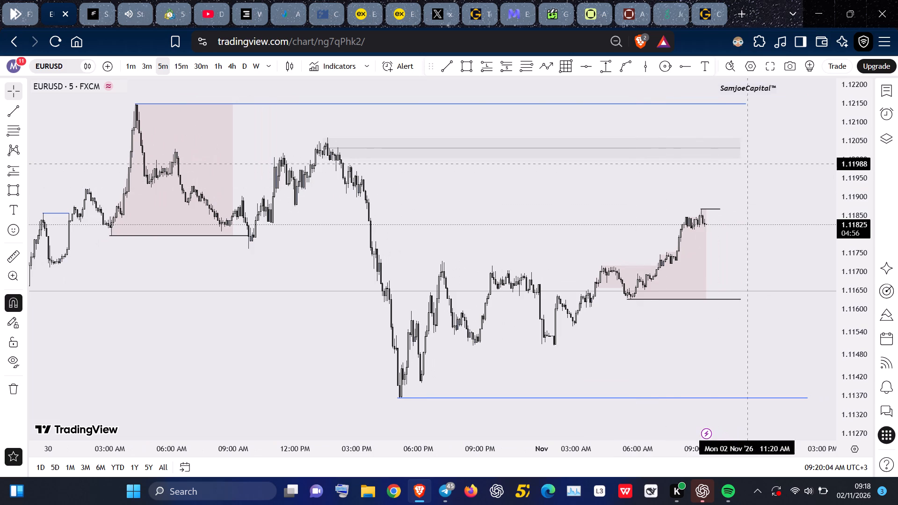
left_click_drag(741, 149, 765, 146)
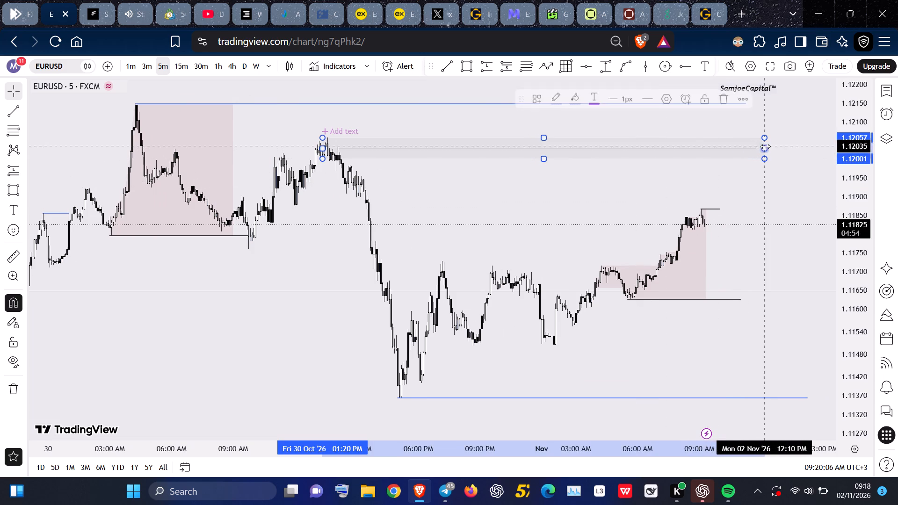
left_click(752, 173)
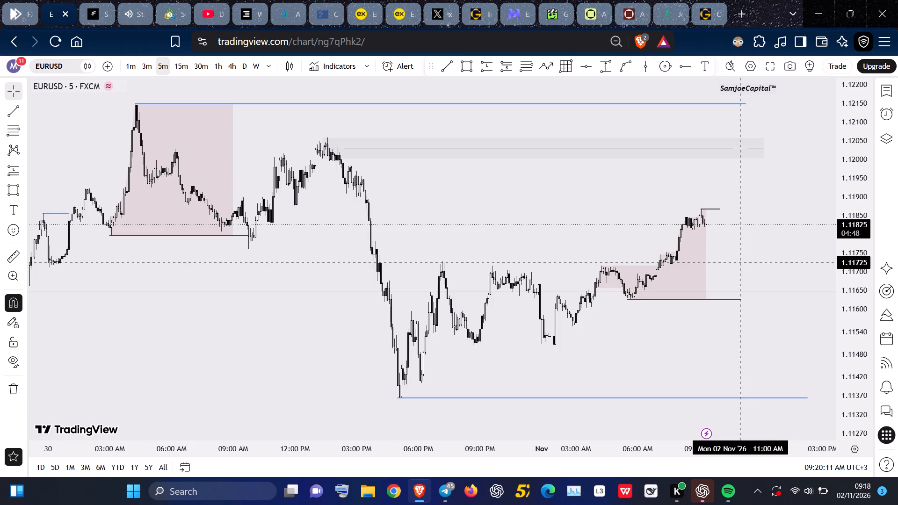
Draw a Fib retracement from the 2 November 9:05 AM high at 1.11866 to the 5:30 AM low at 1.11630.
scroll(738, 256, "up", 3)
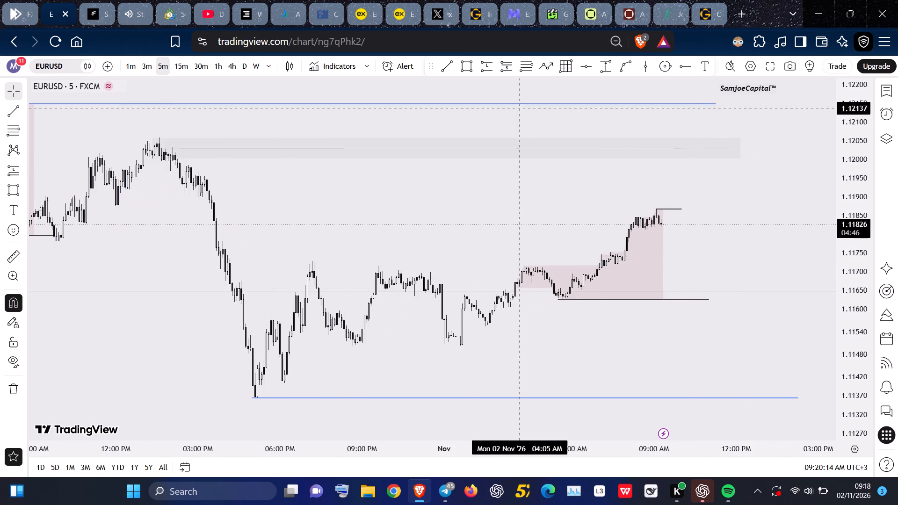
left_click(531, 65)
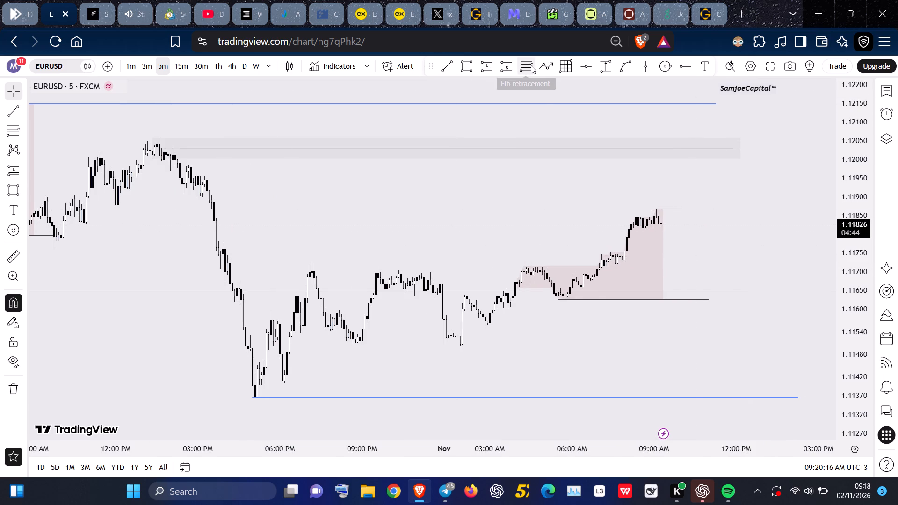
left_click(656, 197)
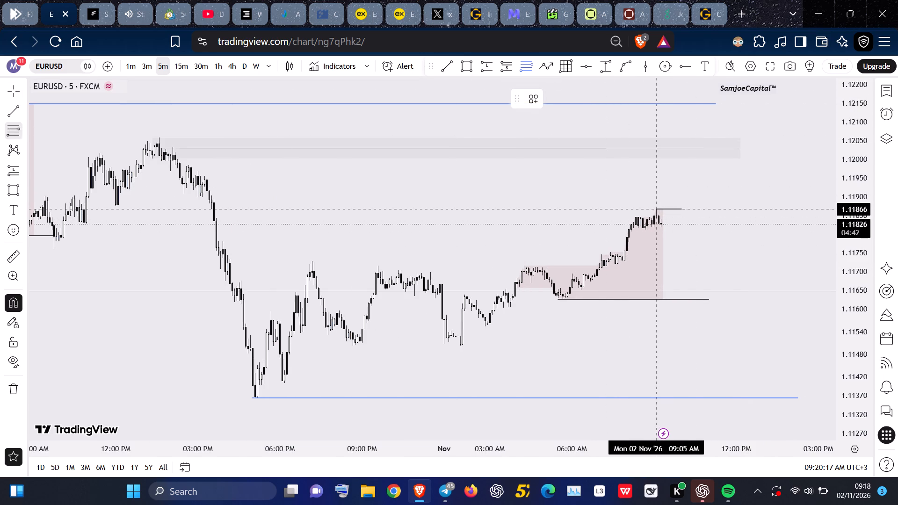
left_click(559, 303)
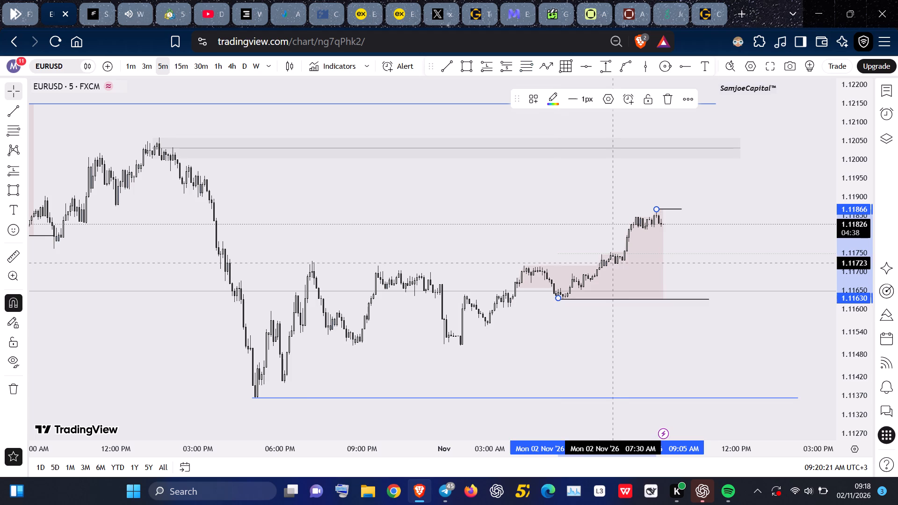
Mark a rectangle zone at the 2 November 7:40 AM candle from about 1.1172 to 1.11748, extended to just past 11:00 AM.
left_click(465, 63)
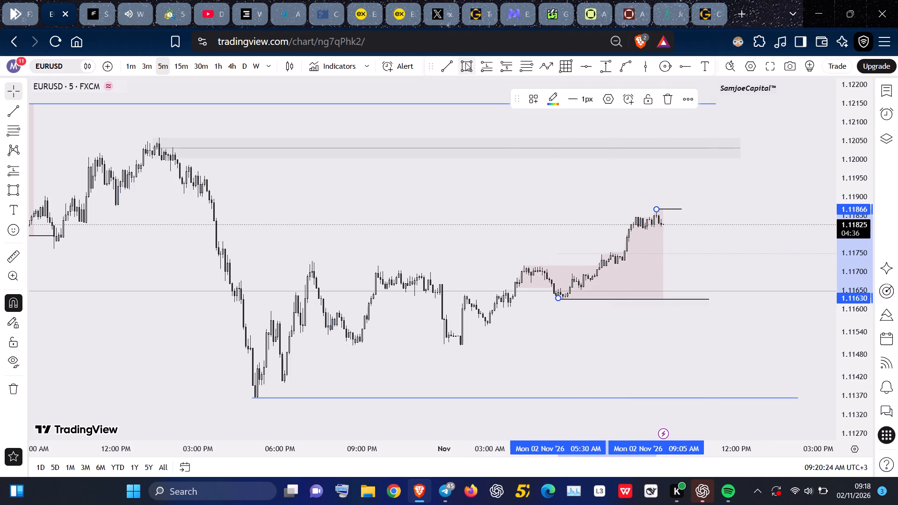
left_click(613, 234)
left_click(618, 265)
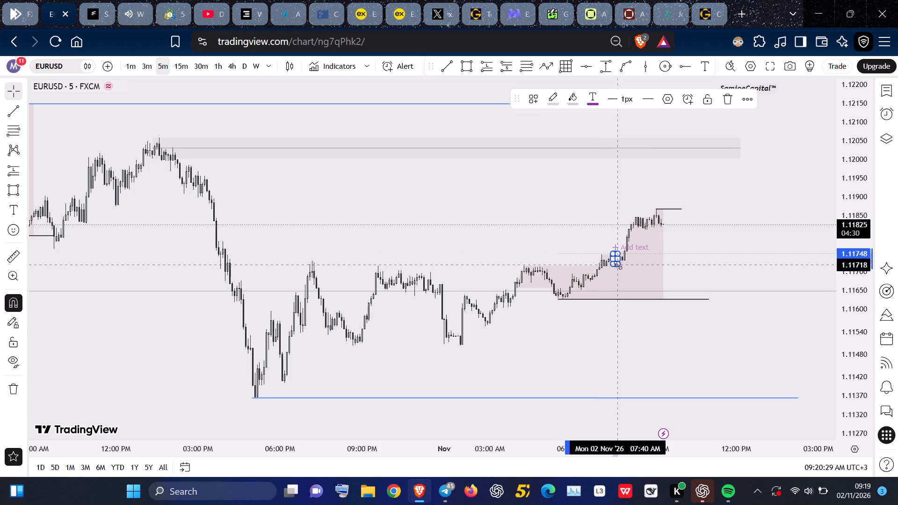
left_click_drag(616, 259, 717, 249)
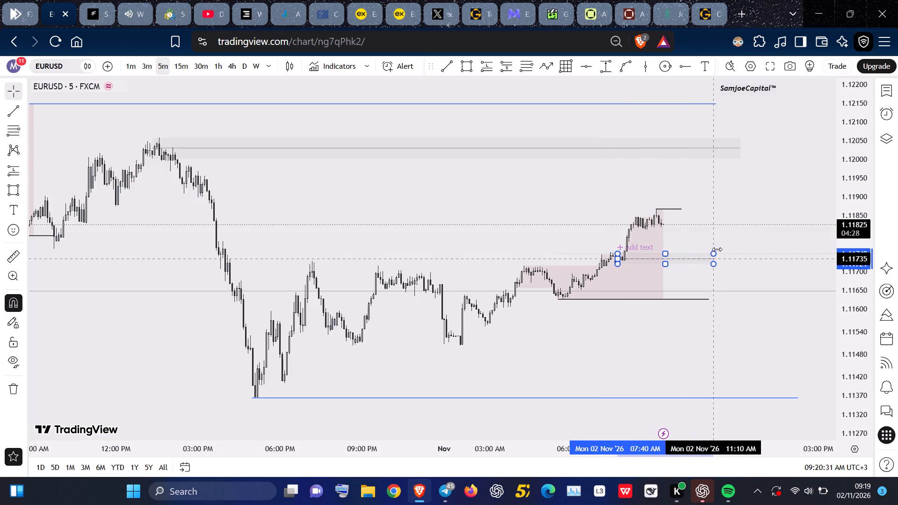
left_click_drag(717, 249, 720, 248)
left_click(746, 206)
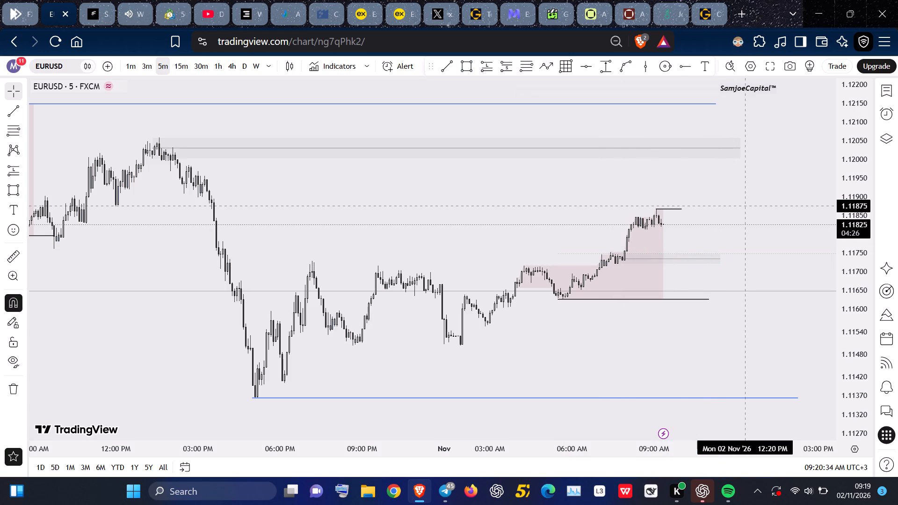
Frame the 5-minute chart from the 30 October low through the latest 2 November candles and capture its snapshot link.
scroll(746, 206, "up", 2)
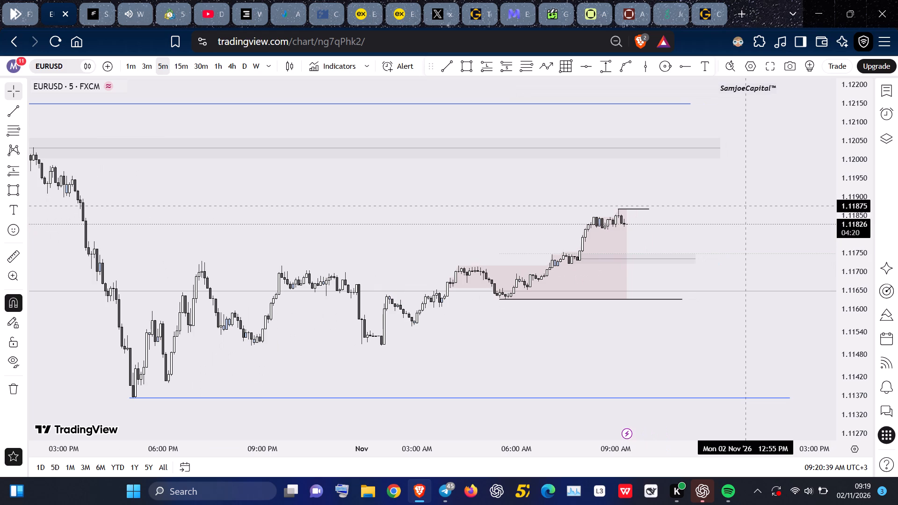
scroll(746, 206, "up", 1)
left_click_drag(855, 281, 847, 194)
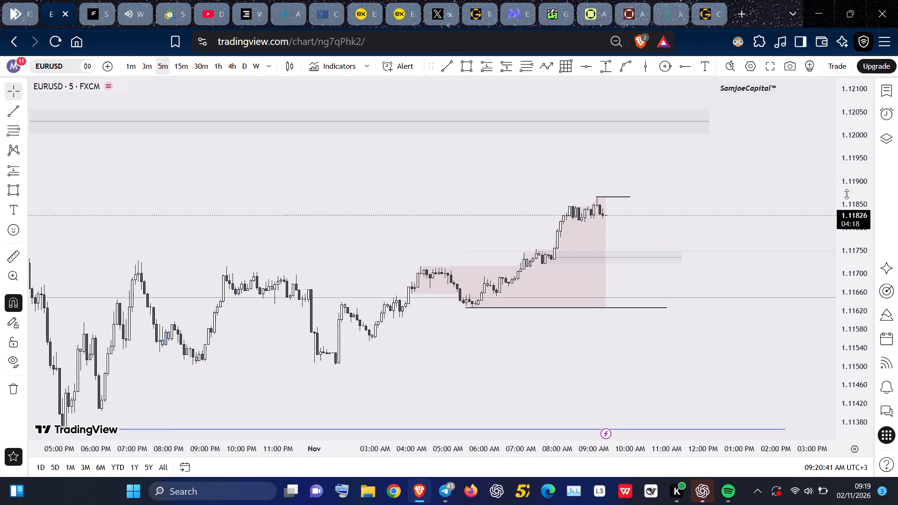
left_click_drag(847, 194, 842, 168)
left_click_drag(764, 254, 759, 183)
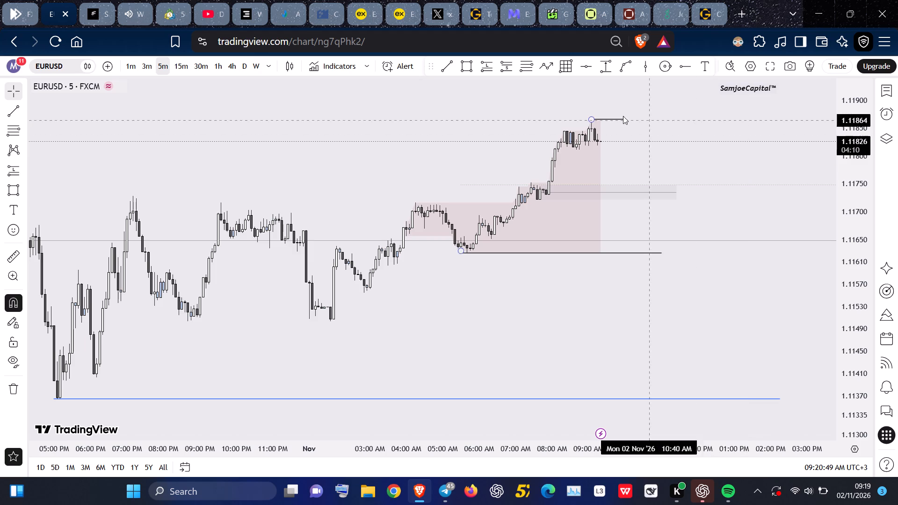
scroll(455, 260, "down", 2)
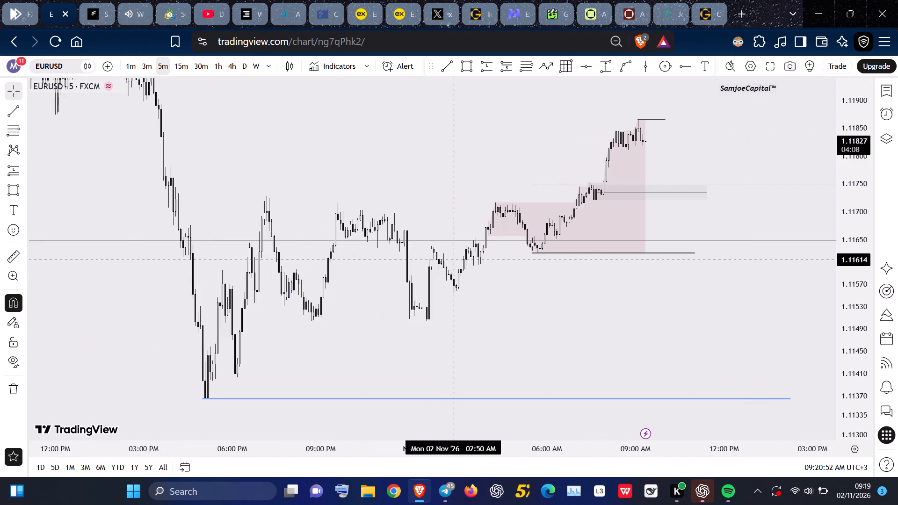
scroll(455, 260, "up", 2)
left_click_drag(436, 296, 556, 317)
key("alt+s")
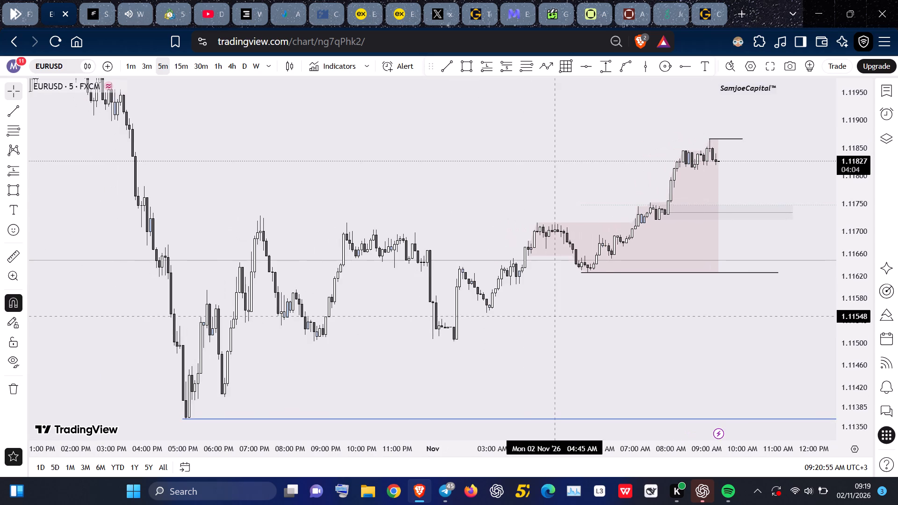
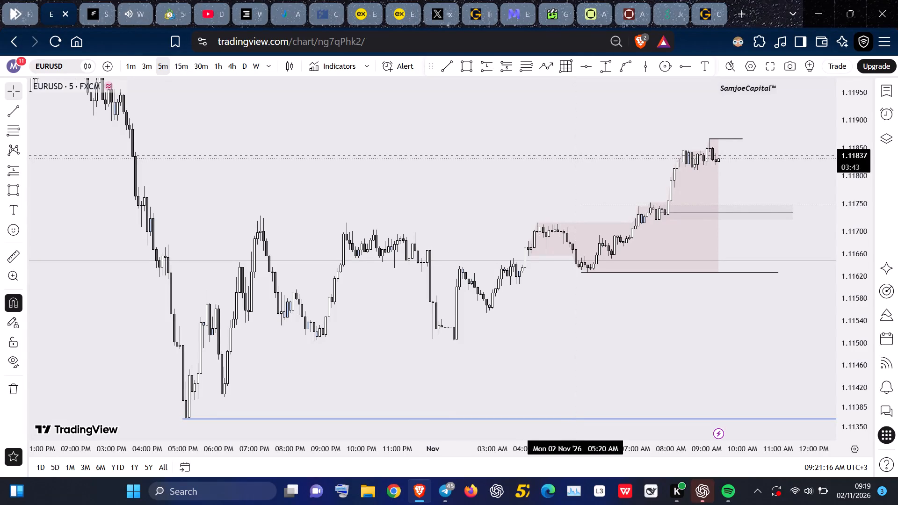
Switch the chart to STEP_INDEX on the 4-hour timeframe and reset the view to frame late September to early November.
key("Down")
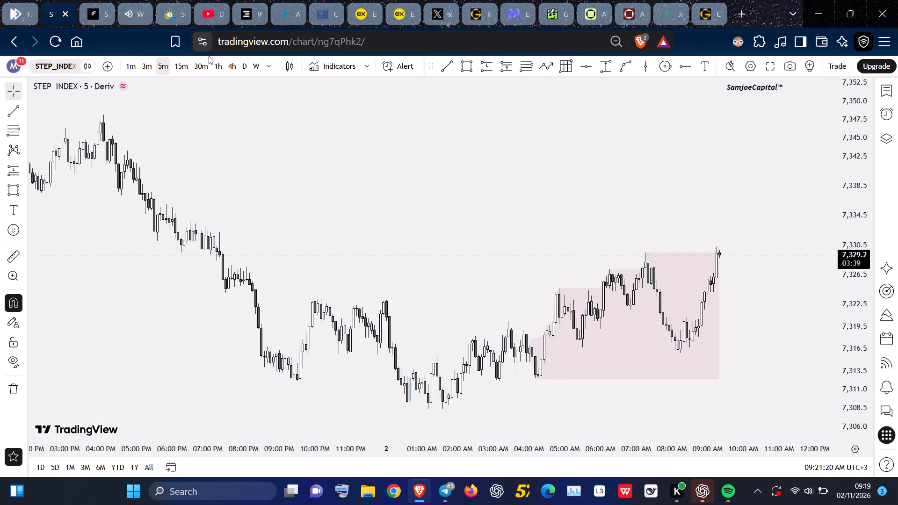
left_click(229, 72)
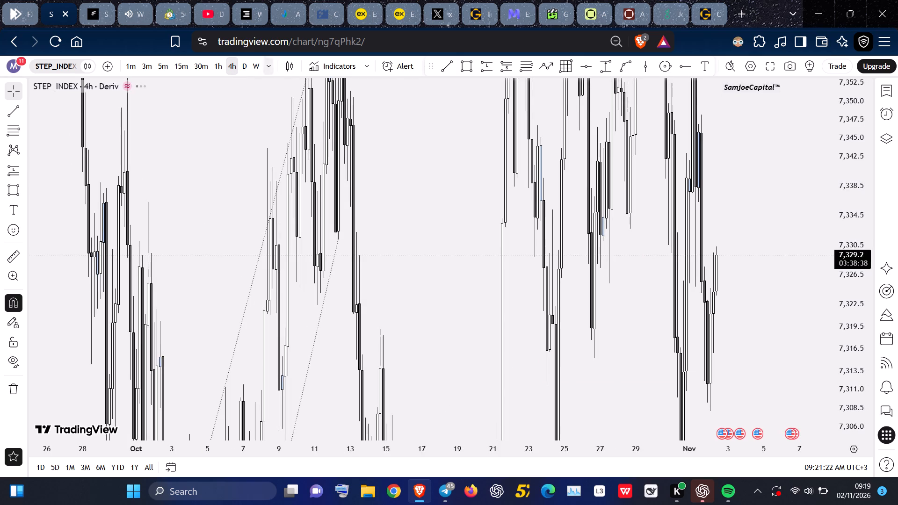
right_click(389, 107)
left_click(407, 122)
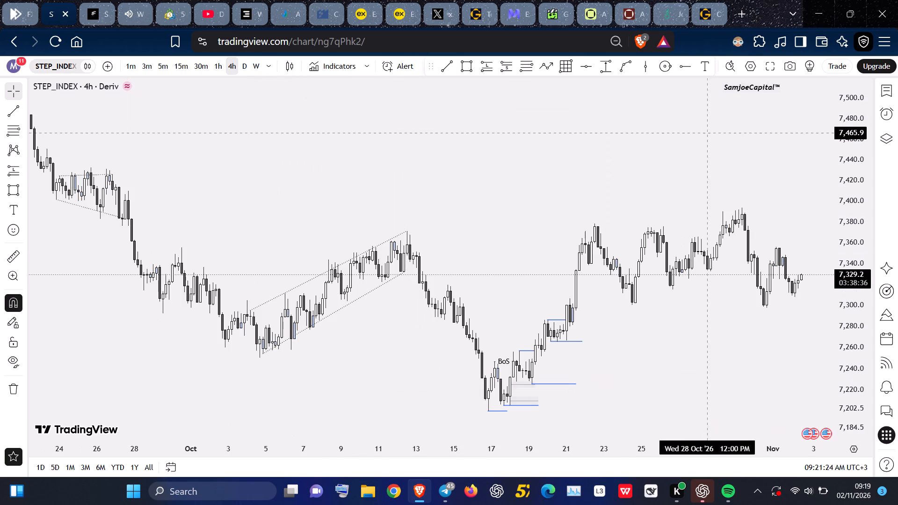
left_click_drag(752, 145, 673, 147)
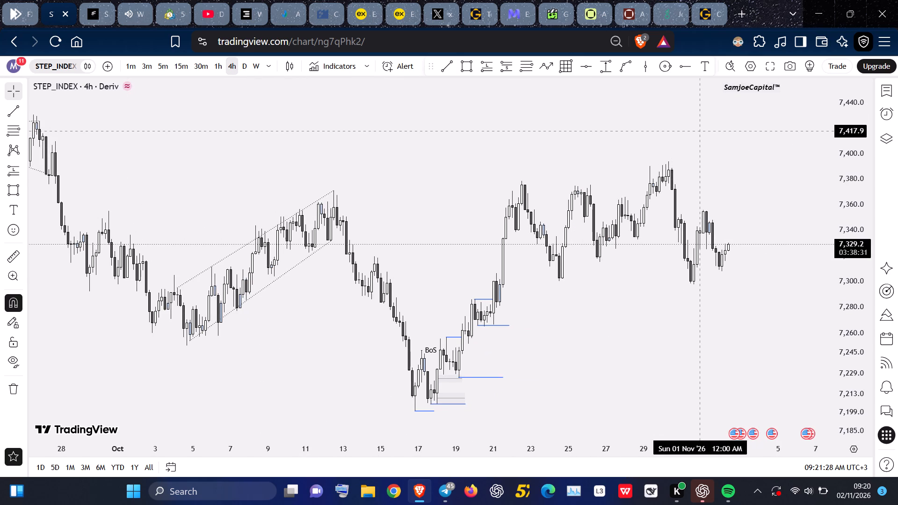
Hide the m15 drawing group on the STEP_INDEX chart.
left_click(895, 136)
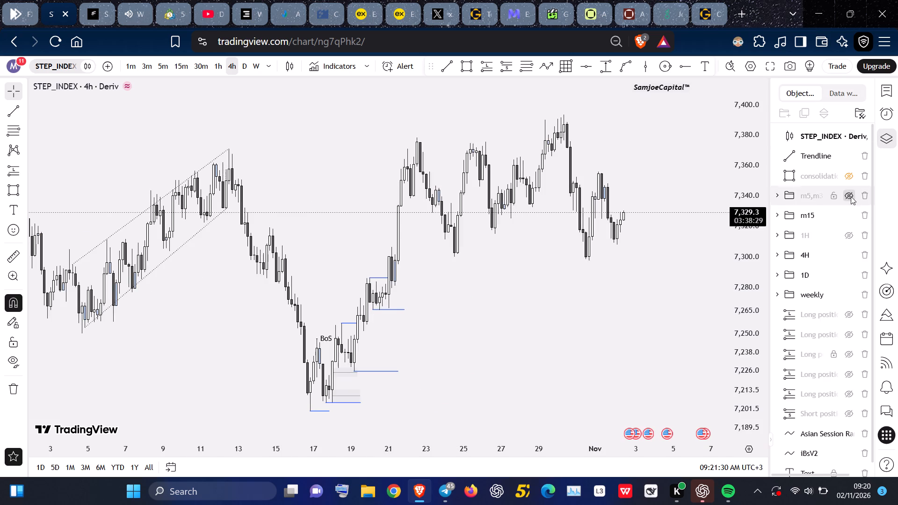
left_click(848, 216)
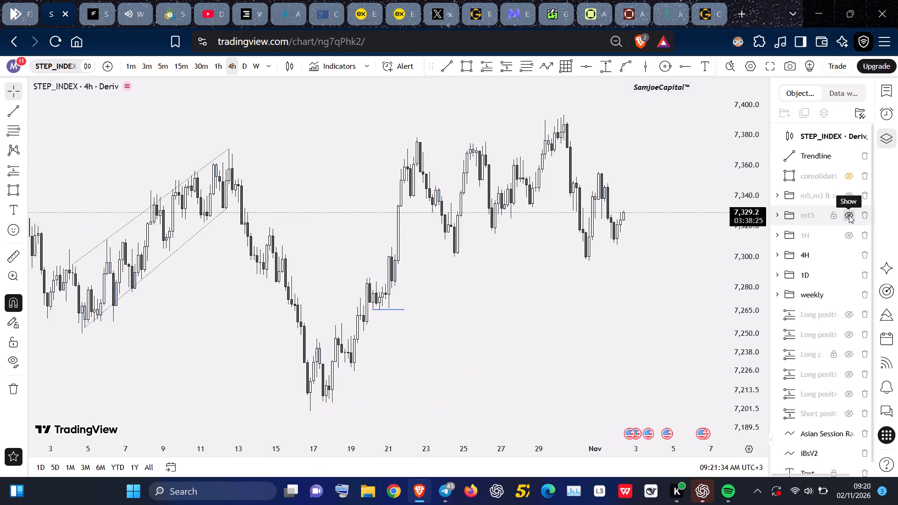
Move the loose blue trendline under the 20–21 October lows into the m15 group and hide that group.
left_click(380, 307)
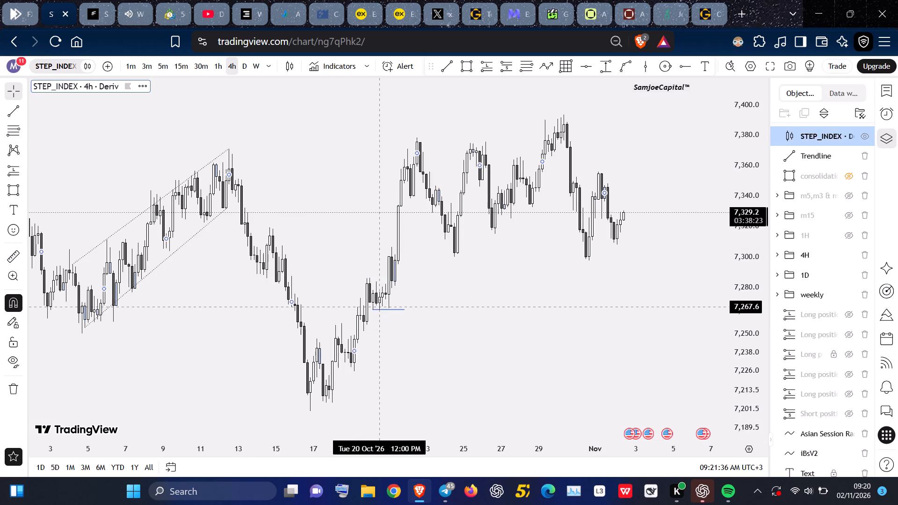
left_click(394, 310)
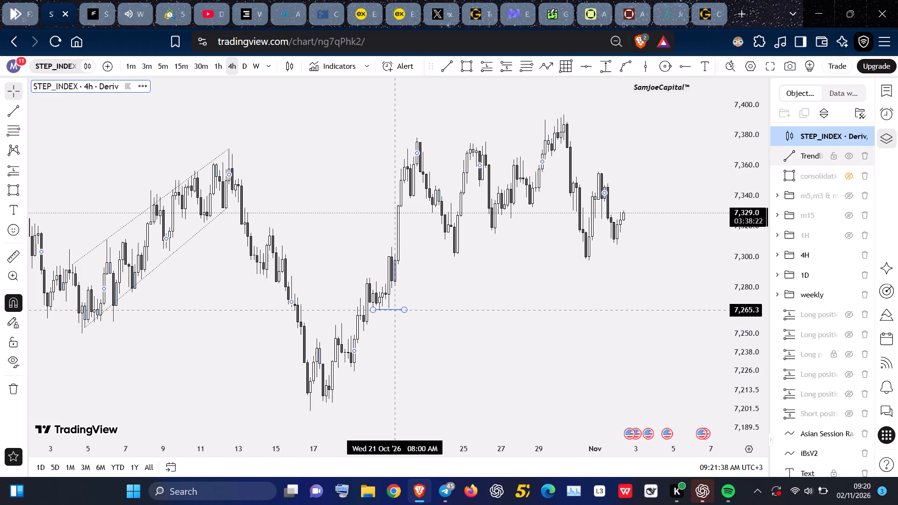
left_click_drag(794, 155, 814, 236)
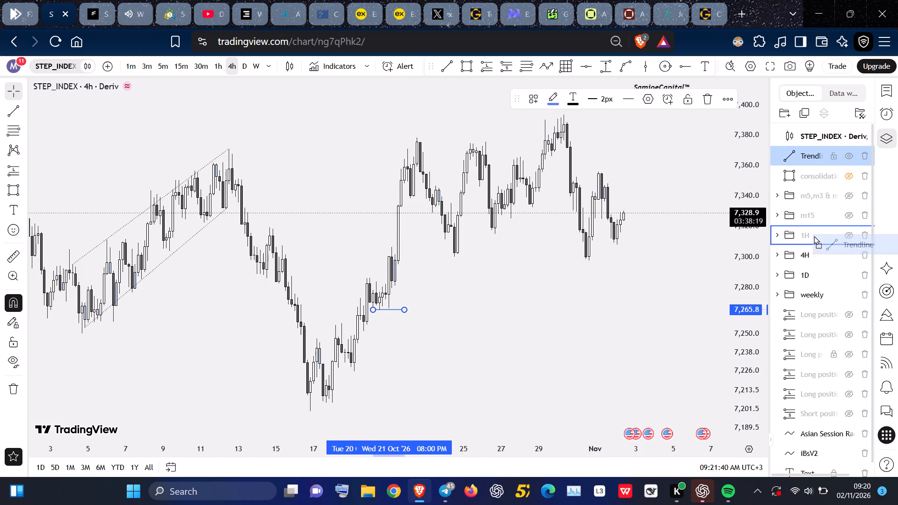
left_click_drag(814, 236, 826, 213)
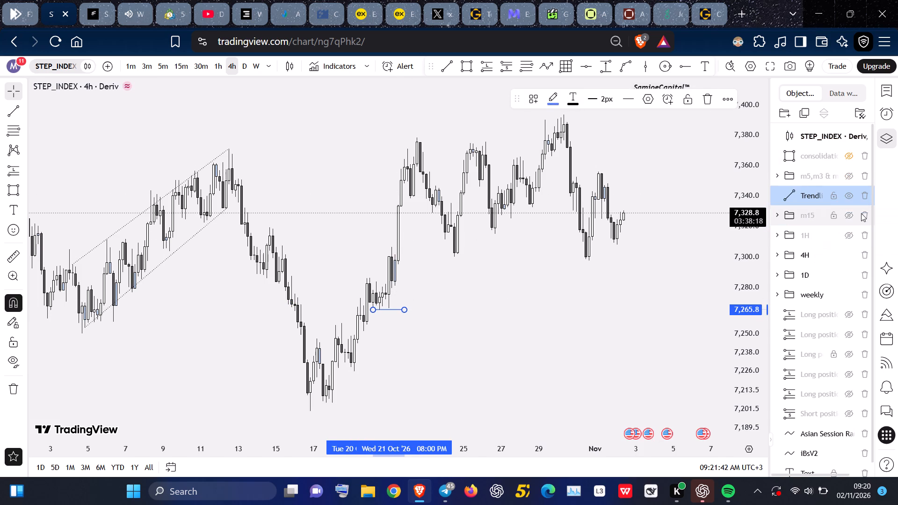
double_click(850, 217)
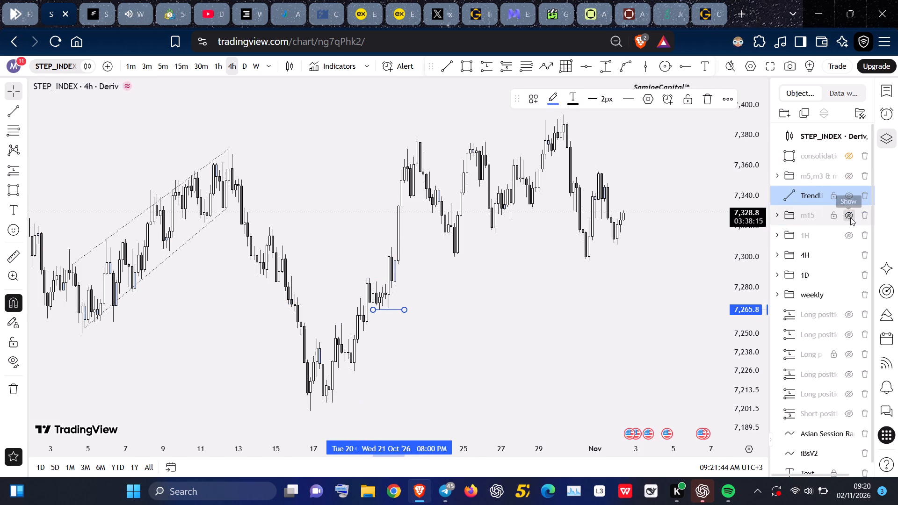
left_click_drag(818, 194, 817, 210)
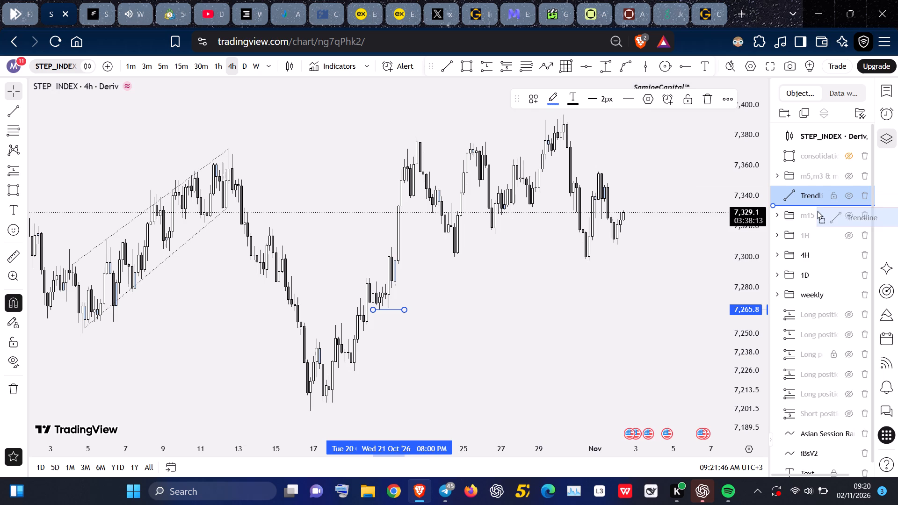
left_click_drag(817, 210, 814, 217)
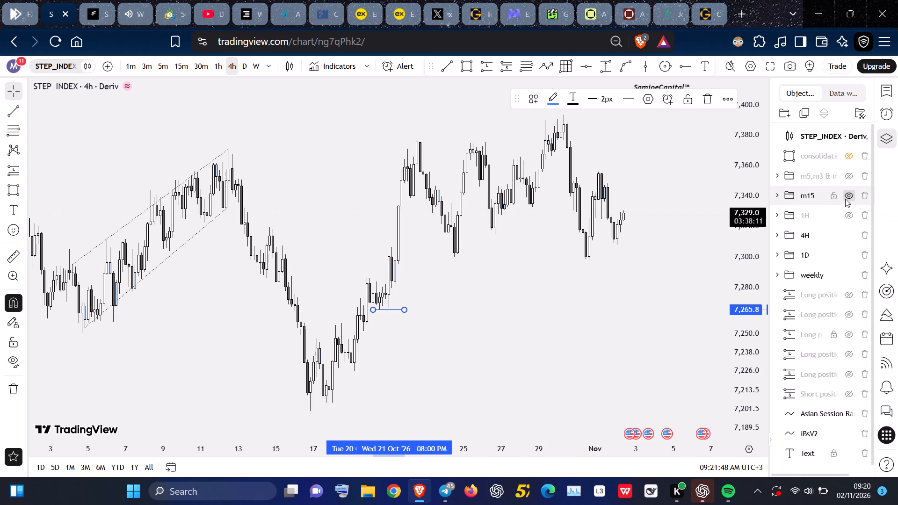
left_click(849, 193)
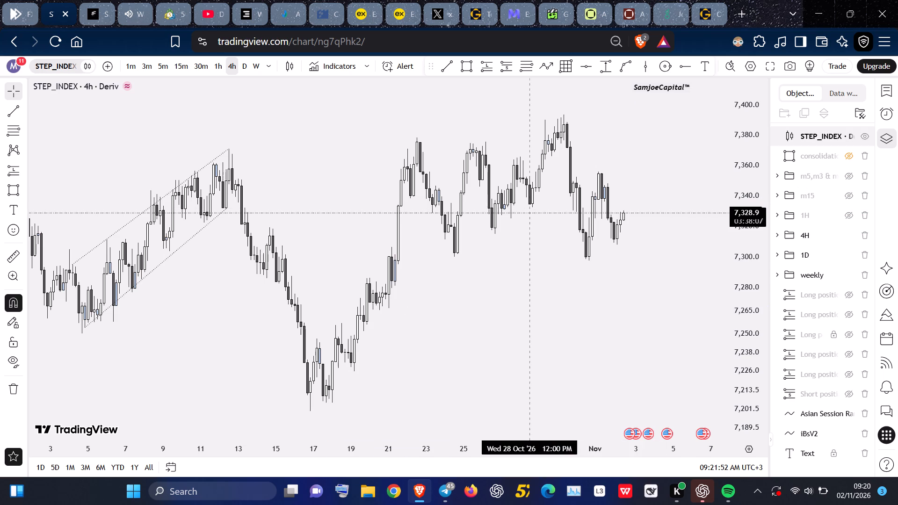
left_click(536, 238)
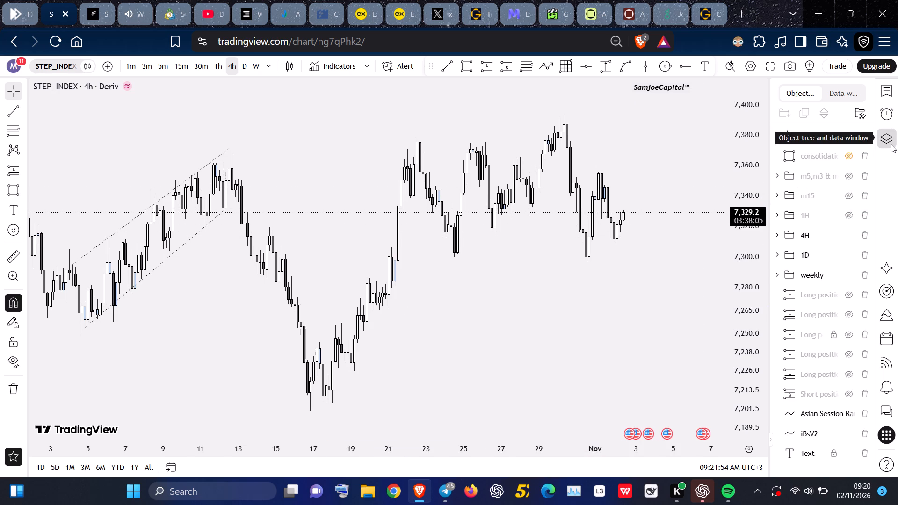
left_click(891, 144)
Draw a trendline from the 22 October 12:00 PM high at 7,378.3 to the 30 October 8:00 AM high at 7,393.7.
scroll(586, 268, "down", 6)
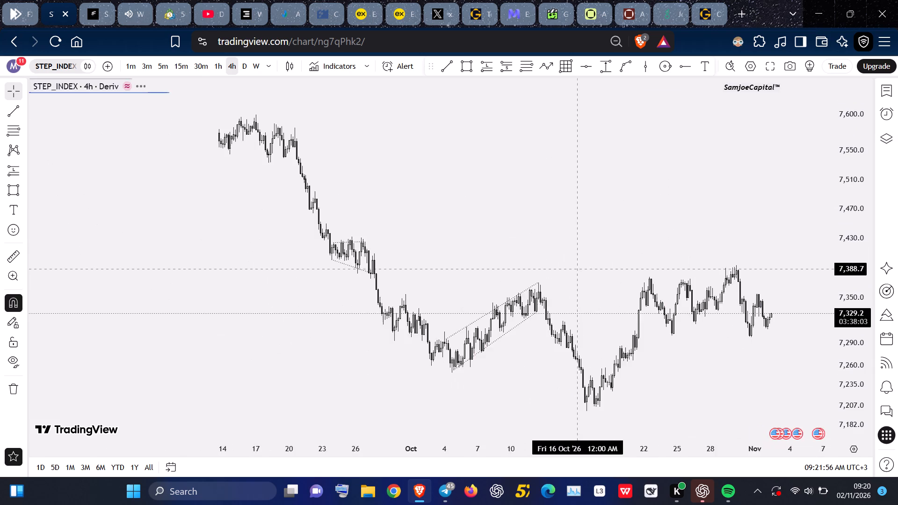
scroll(604, 244, "down", 1)
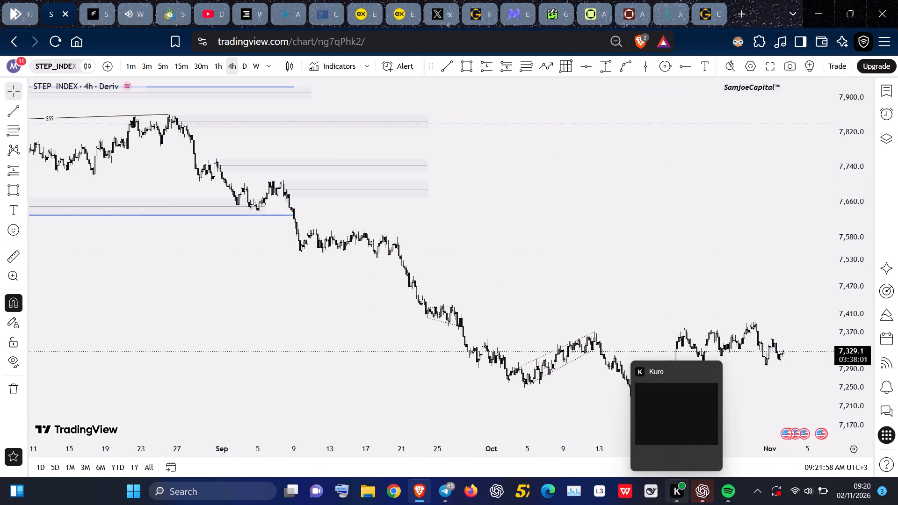
left_click(734, 254)
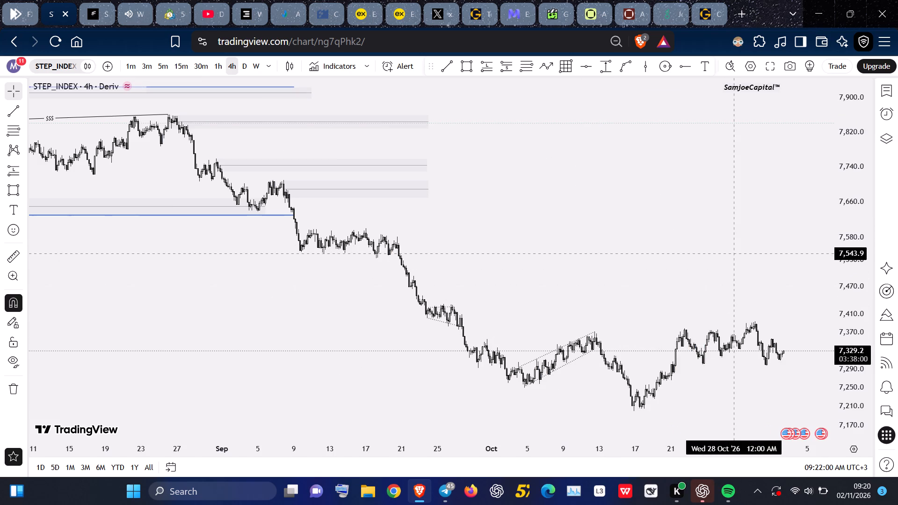
scroll(735, 254, "up", 3)
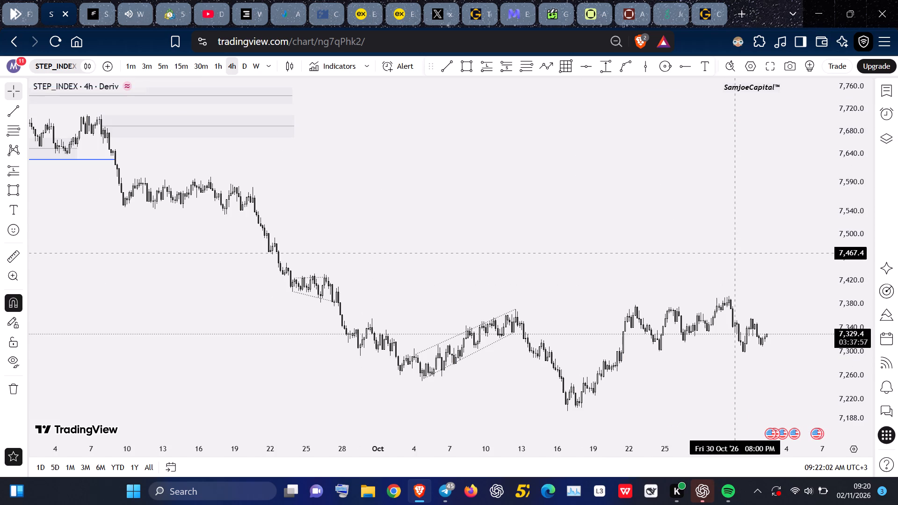
scroll(735, 253, "up", 3)
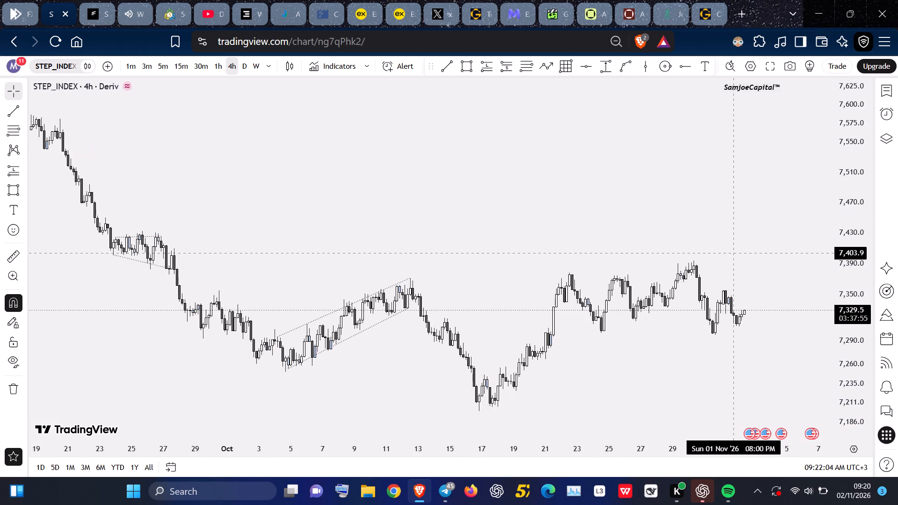
scroll(735, 253, "up", 3)
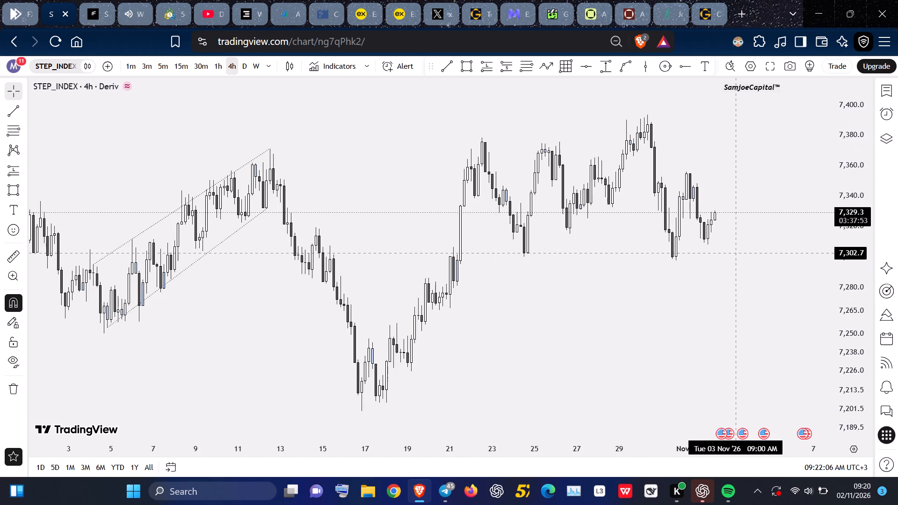
scroll(735, 253, "down", 3)
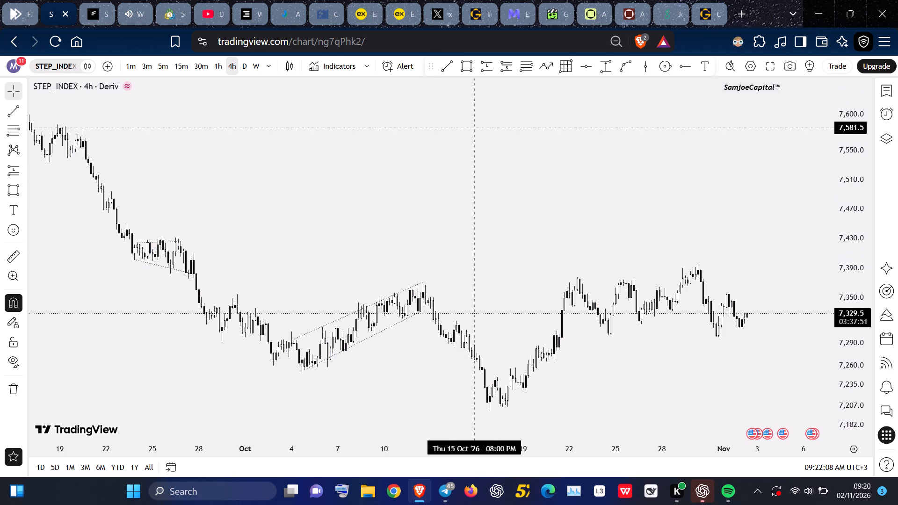
left_click(449, 69)
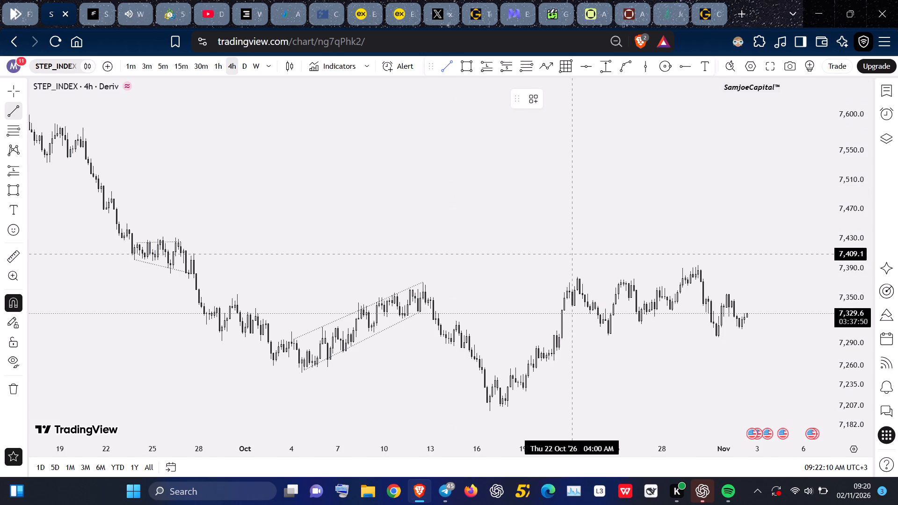
left_click(578, 260)
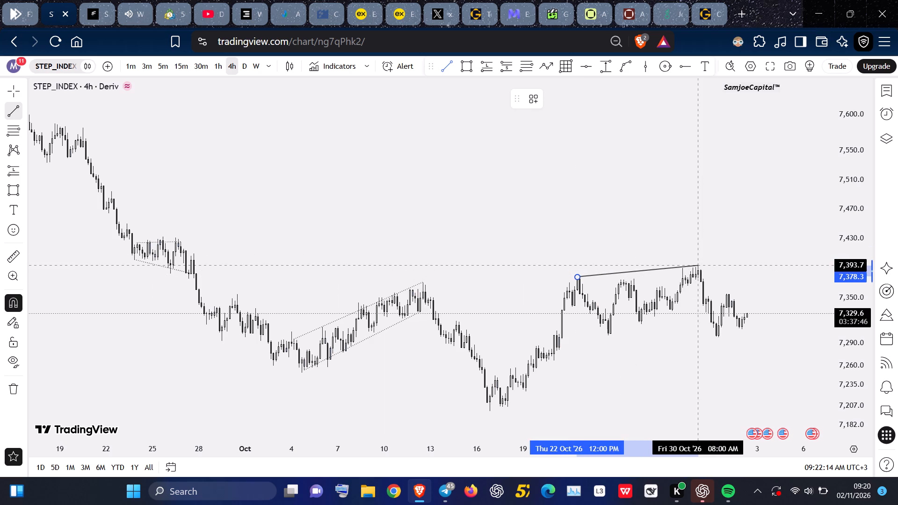
left_click(699, 246)
left_click(695, 238)
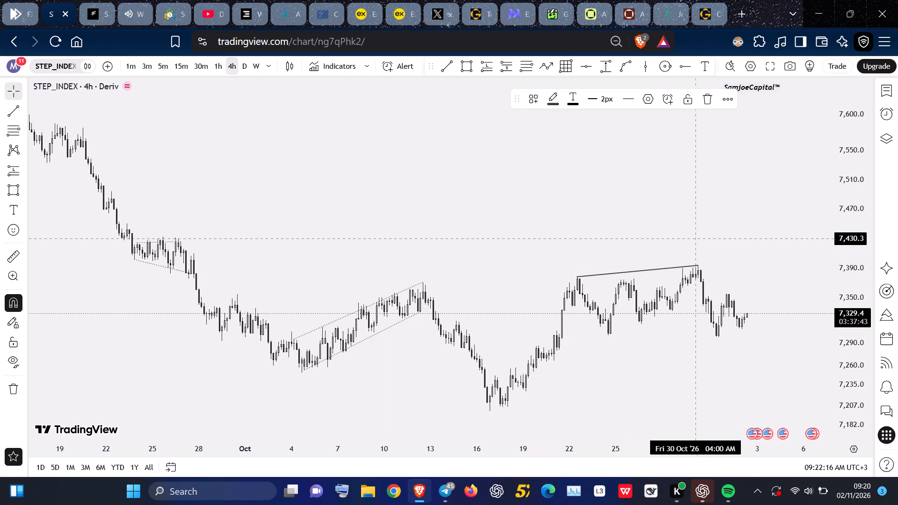
Draw a trendline from the 24 October 12:00 PM low at 7,300.2 to the 28 October 4:00 PM low at 7,332.7.
left_click_drag(735, 255, 666, 256)
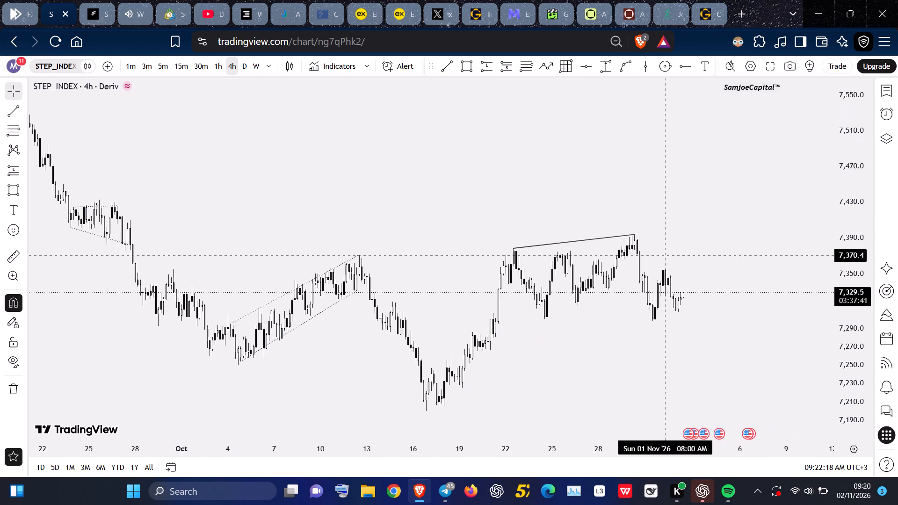
left_click_drag(666, 256, 664, 256)
scroll(663, 256, "up", 3)
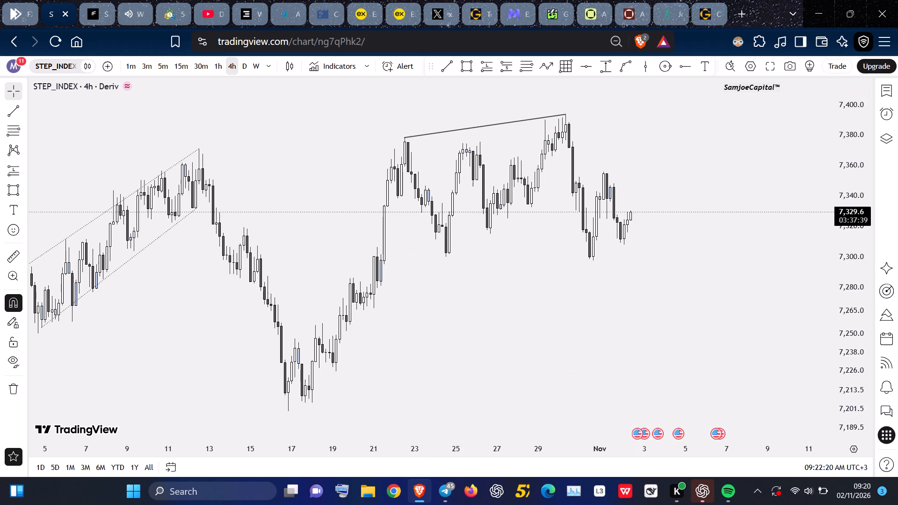
left_click(453, 64)
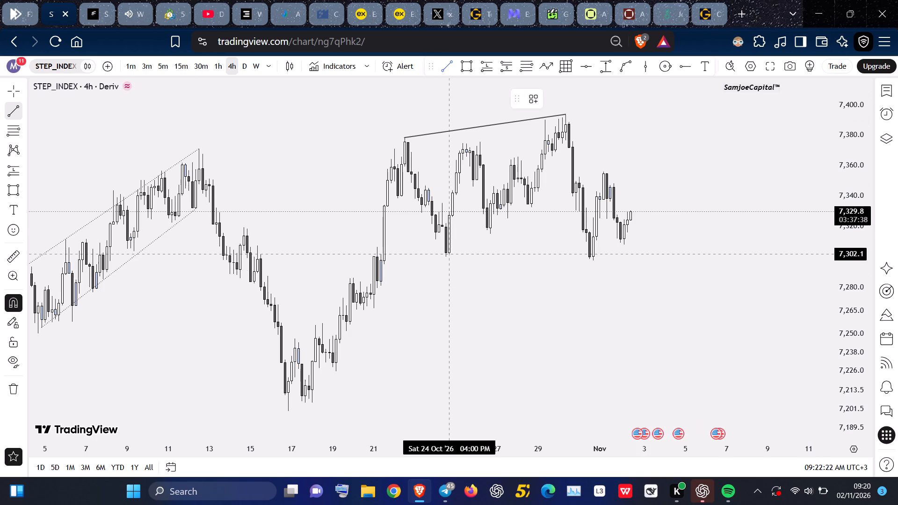
left_click(446, 270)
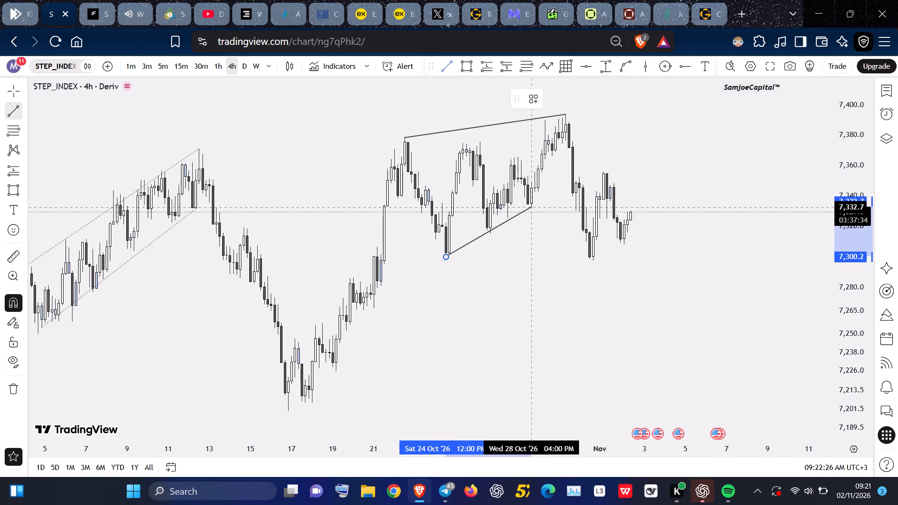
left_click(532, 217)
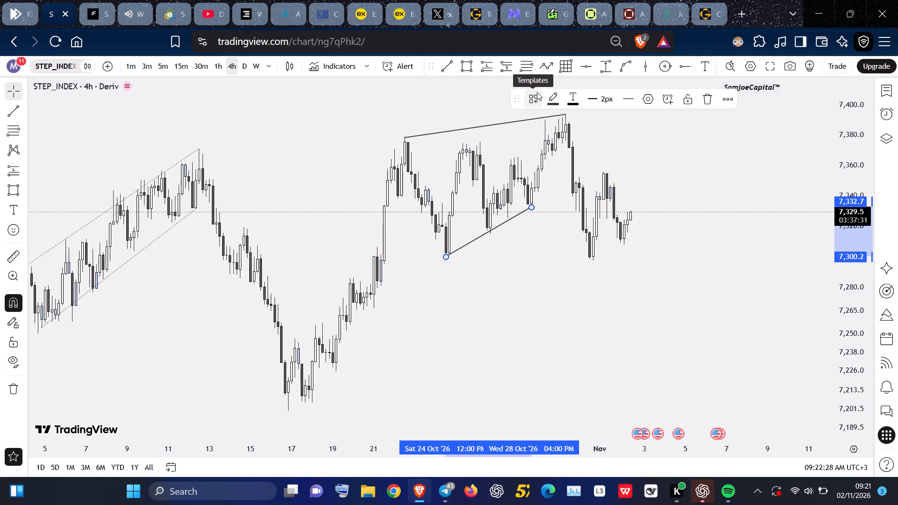
Apply the $$$ drawing template to the trendline under the 24–28 October lows.
left_click(537, 92)
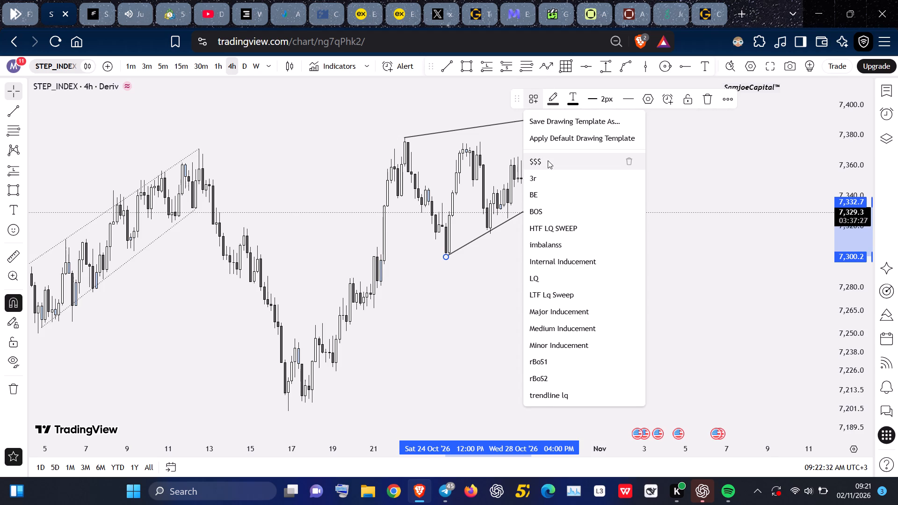
left_click(548, 160)
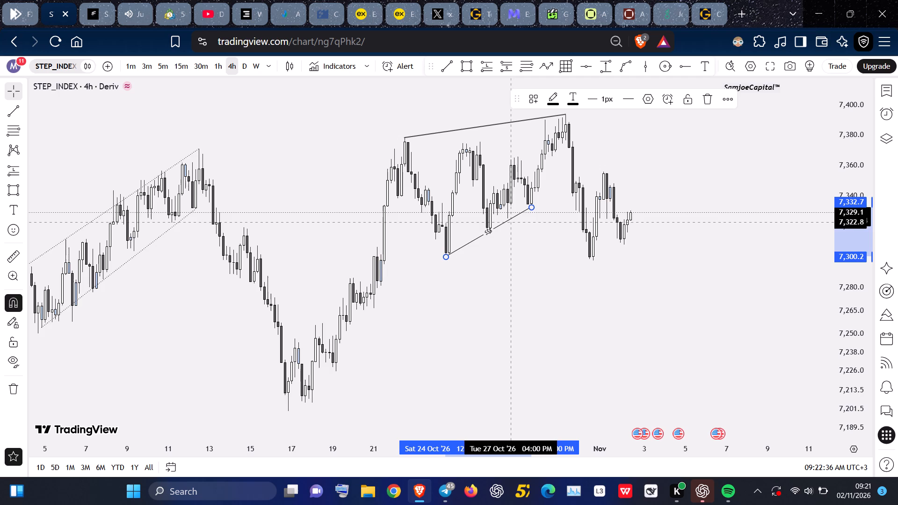
left_click(510, 243)
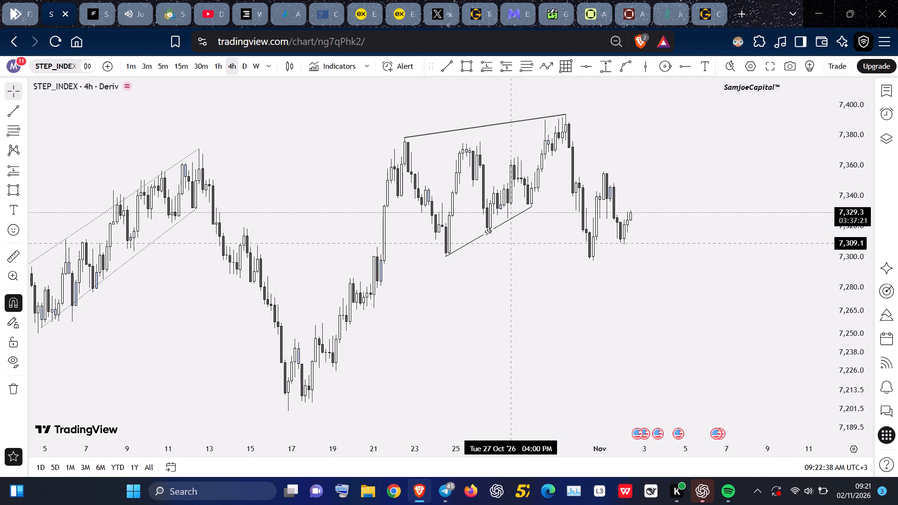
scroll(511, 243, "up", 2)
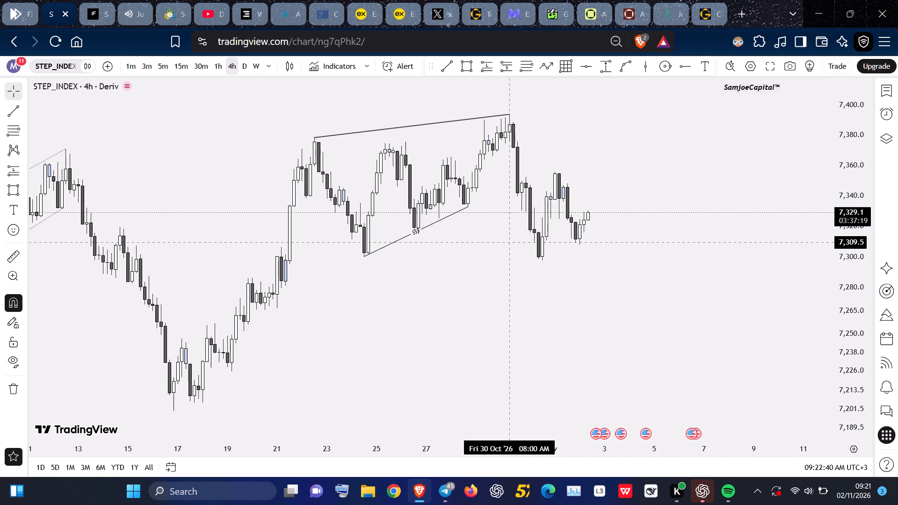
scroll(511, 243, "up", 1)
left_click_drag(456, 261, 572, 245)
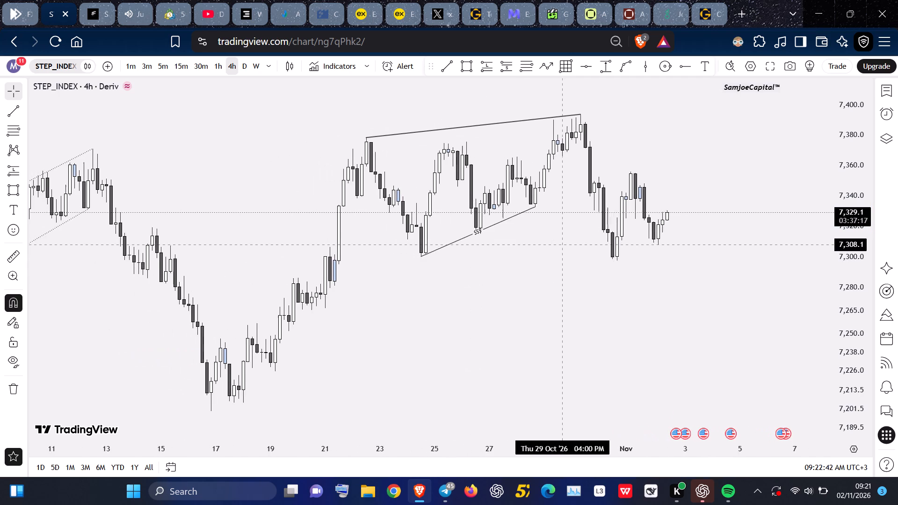
Apply the LQ drawing template to the trendline across the 22–30 October highs.
left_click_drag(572, 245, 572, 240)
left_click(536, 121)
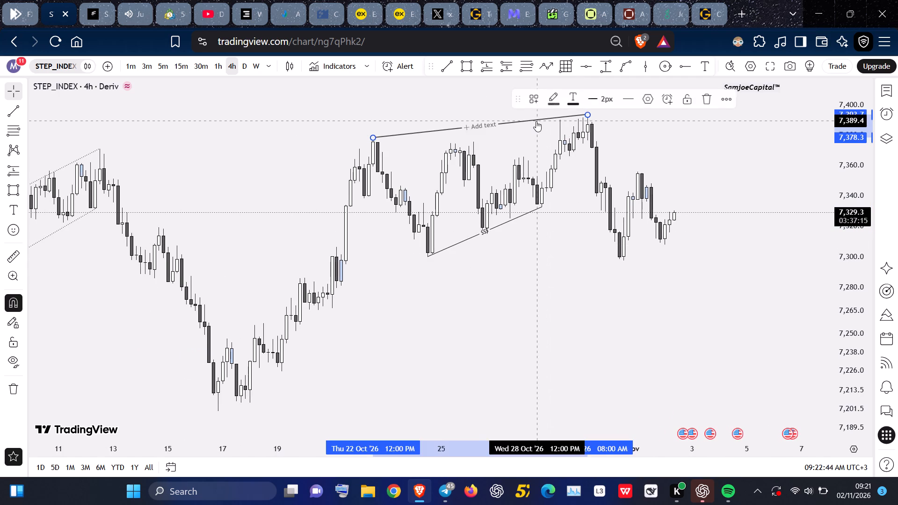
left_click(526, 89)
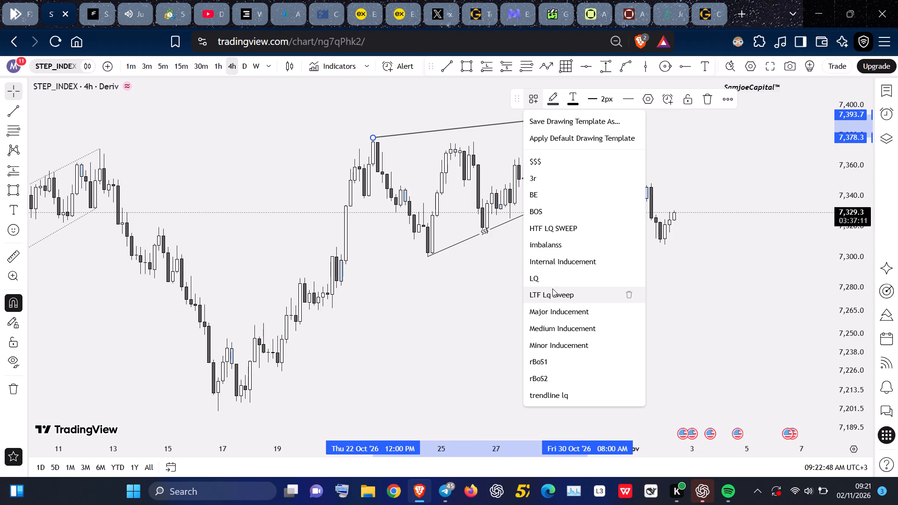
left_click(551, 278)
left_click(551, 278)
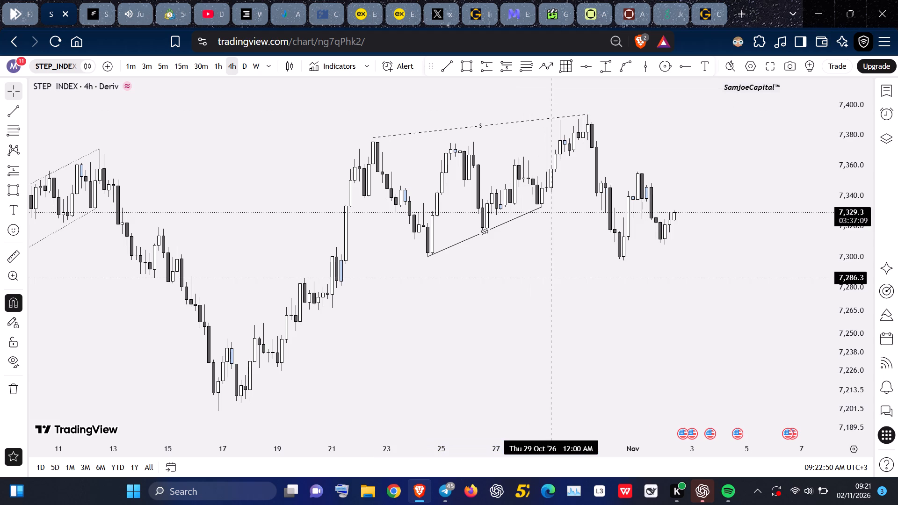
Draw a rectangle zone between 7,306.5 and 7,279.8 from 21 October 4:00 AM, extended to the latest candle on 2 November.
left_click_drag(575, 260, 544, 277)
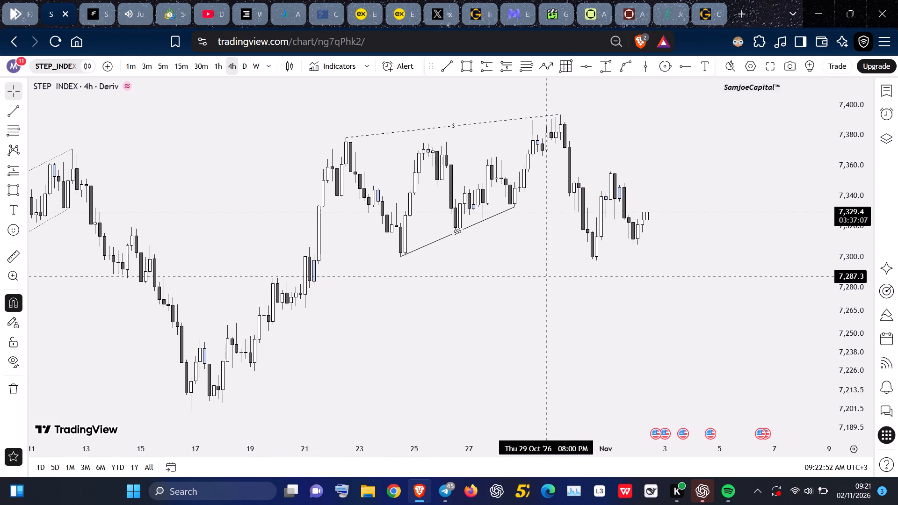
left_click_drag(544, 277, 529, 282)
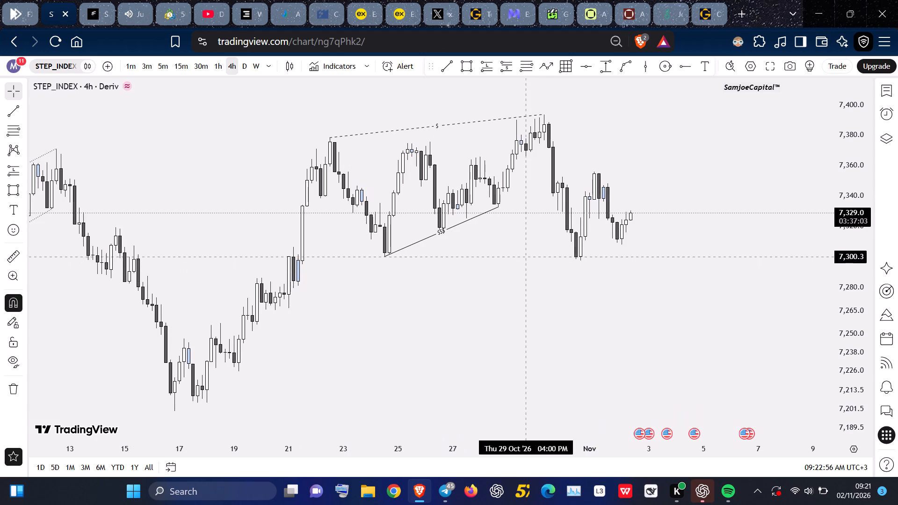
left_click(467, 72)
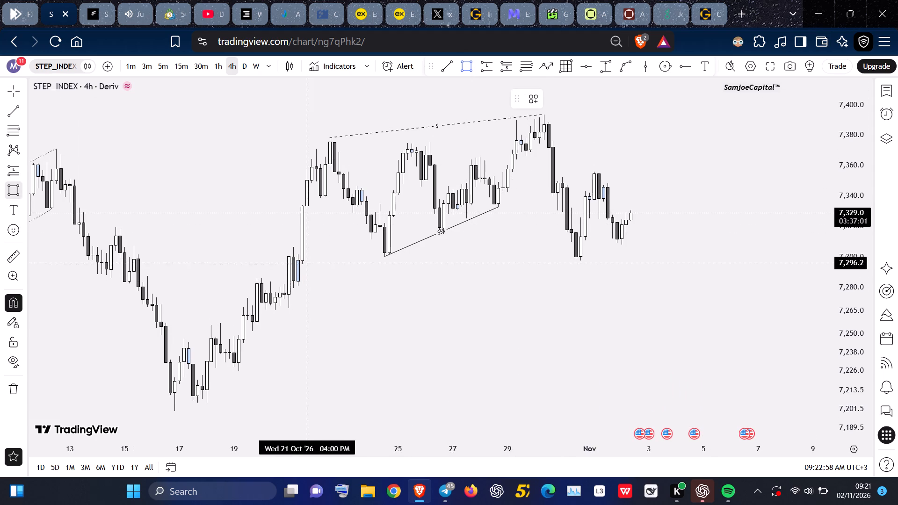
left_click(293, 251)
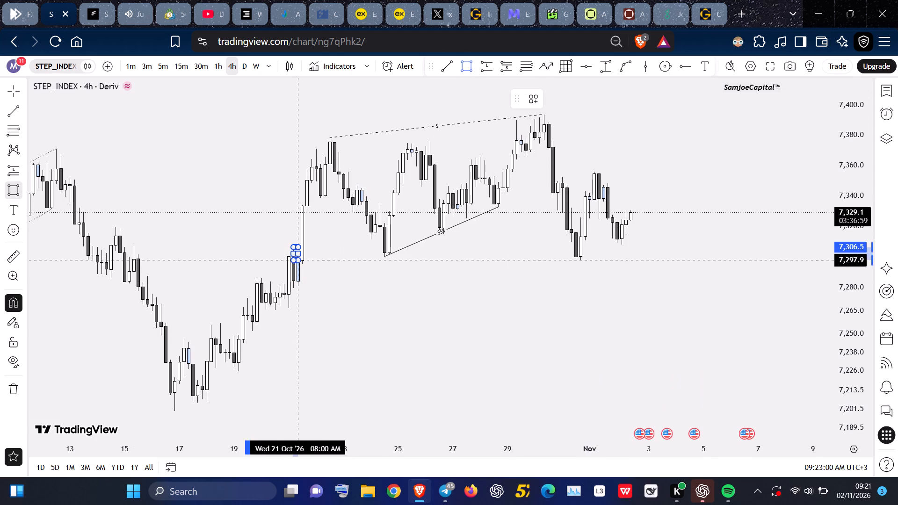
left_click(294, 287)
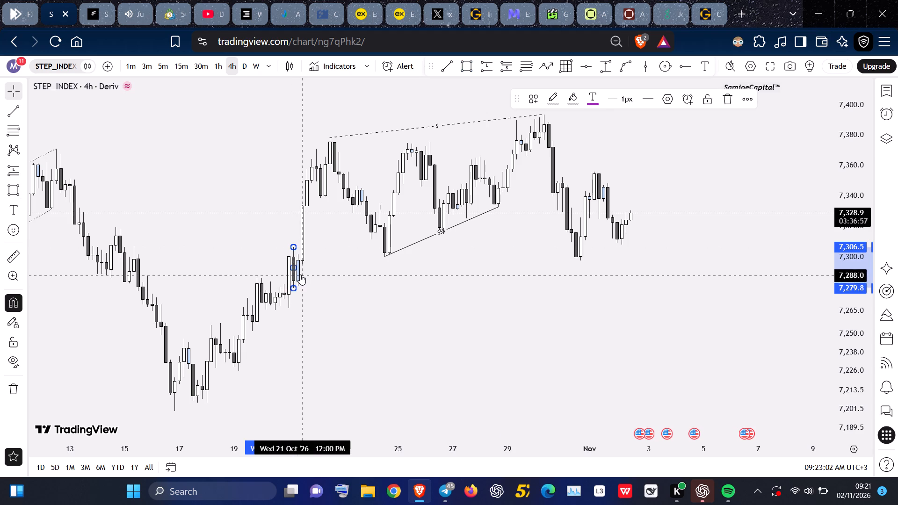
left_click_drag(293, 269, 611, 261)
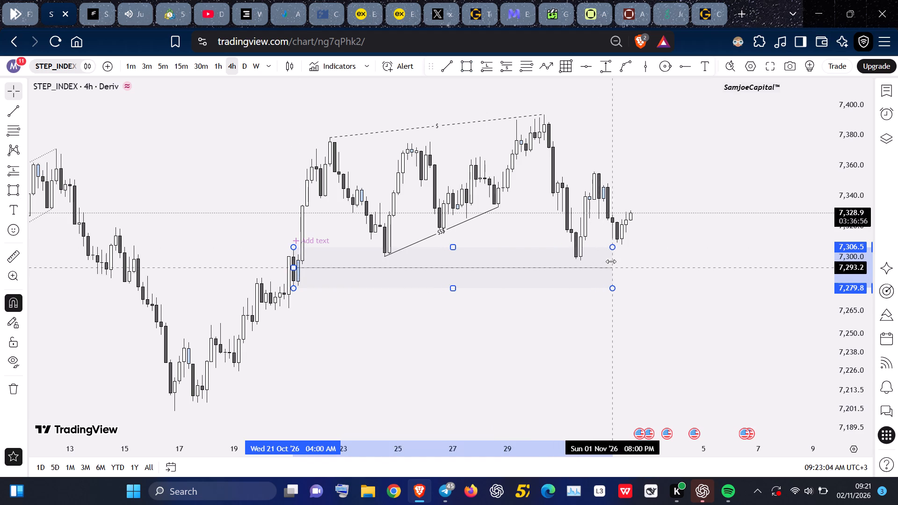
left_click_drag(611, 261, 633, 258)
left_click(683, 230)
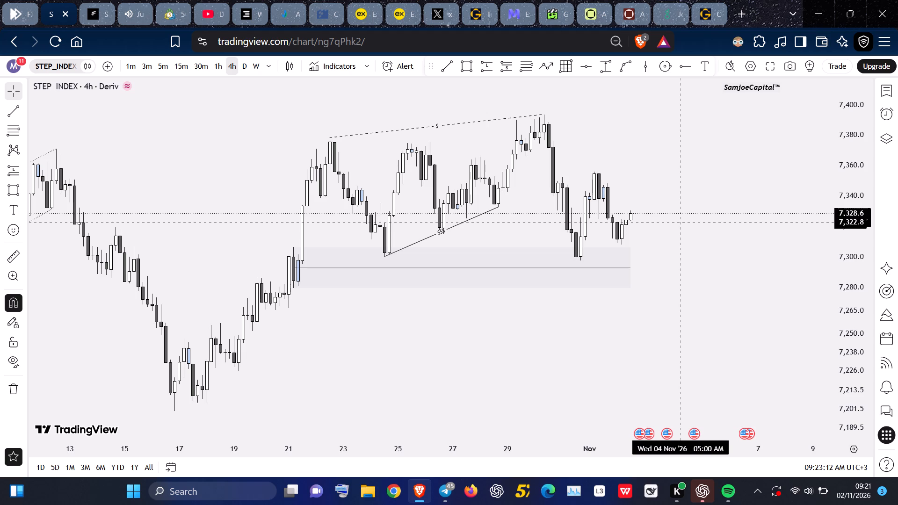
Draw a trendline from the 17 October 4:00 AM high at 7,246.8 to the 21 October 12:00 AM high at 7,300.4.
scroll(675, 280, "down", 1)
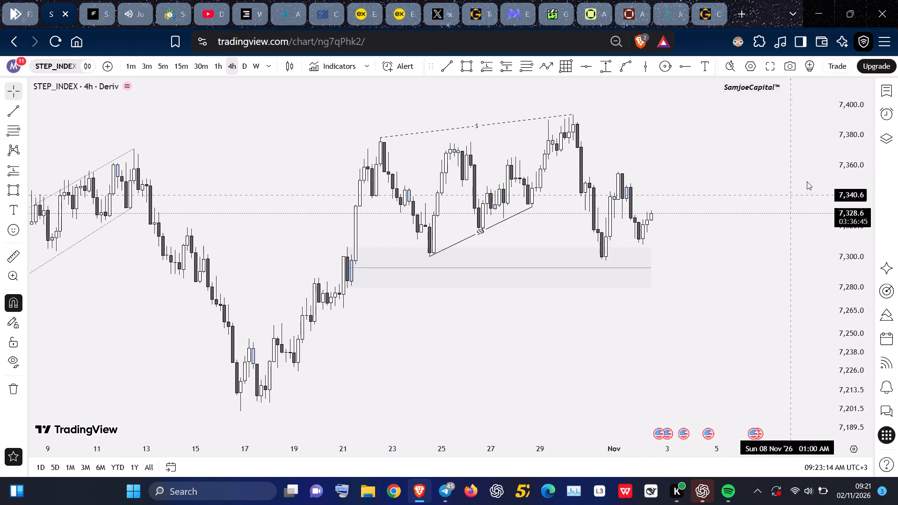
left_click_drag(853, 155, 842, 219)
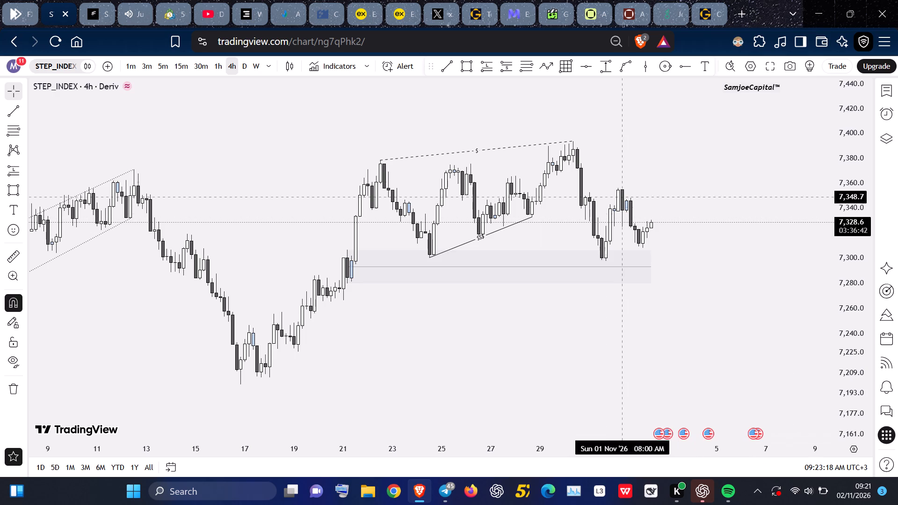
left_click(450, 71)
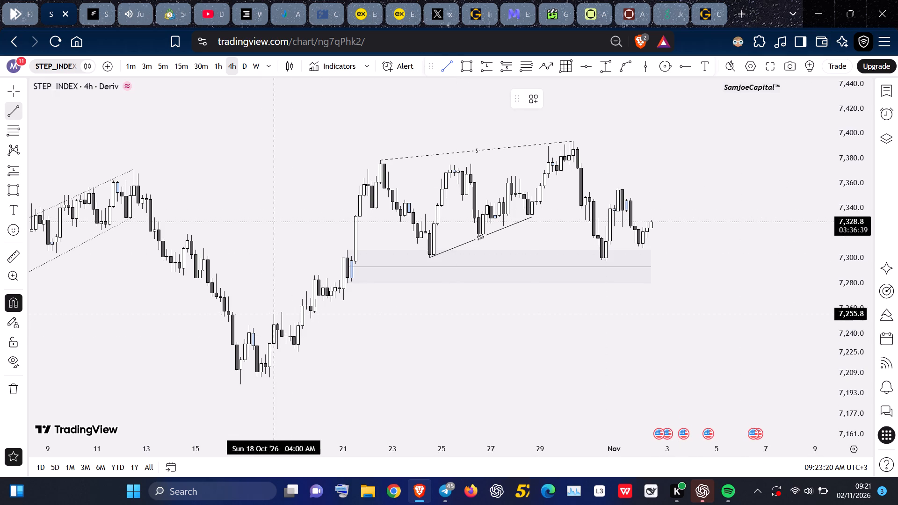
left_click(248, 321)
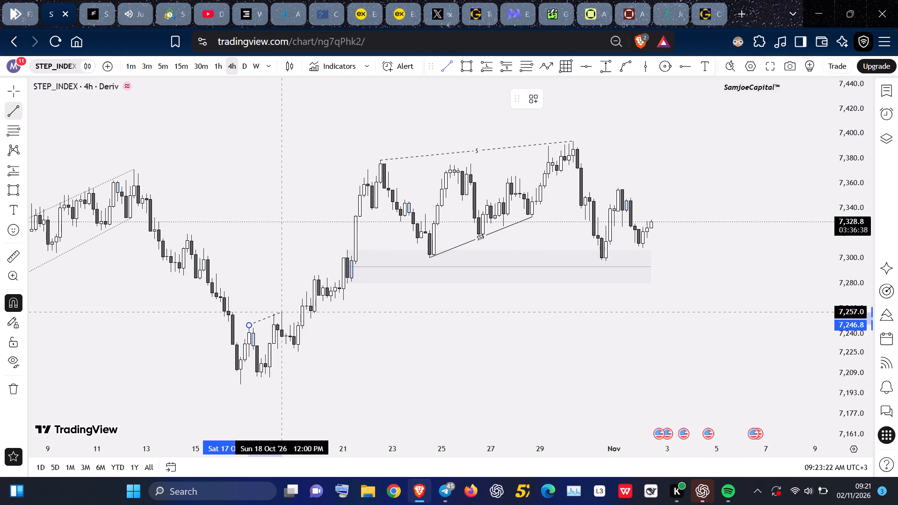
left_click(346, 256)
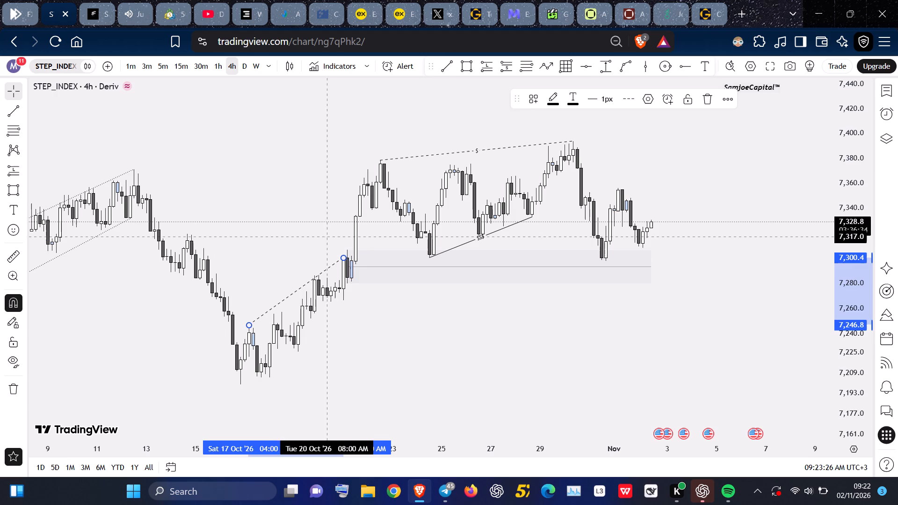
left_click(325, 236)
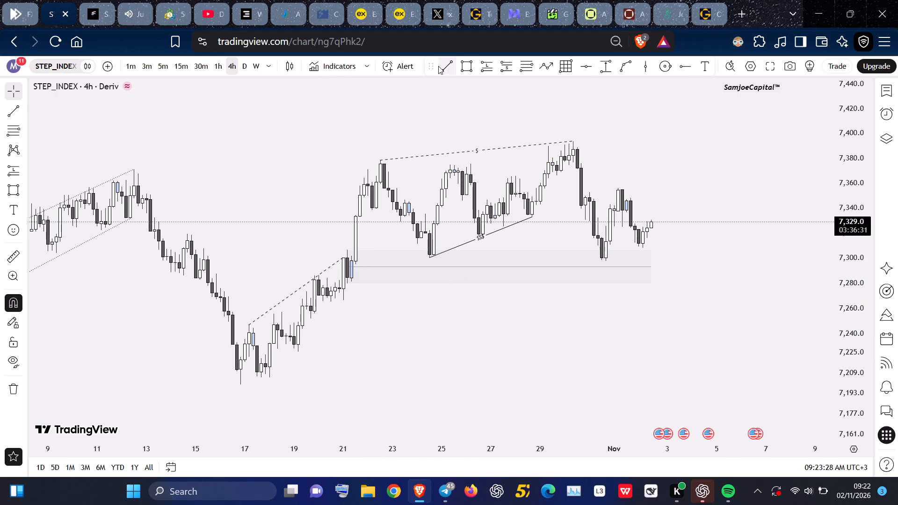
Draw a trendline from the 16 October 8:00 PM low at 7,200.1 to the 21 October 12:00 AM low at about 7,266.5.
left_click(442, 67)
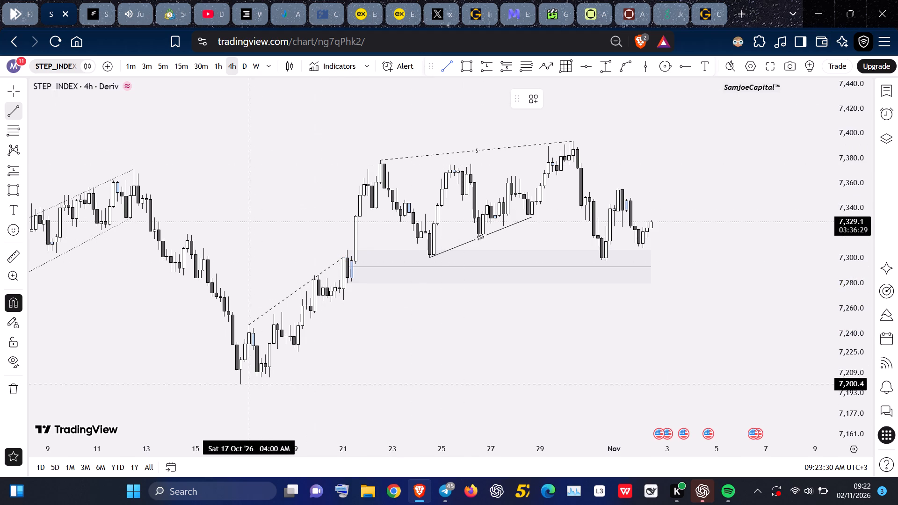
left_click(243, 388)
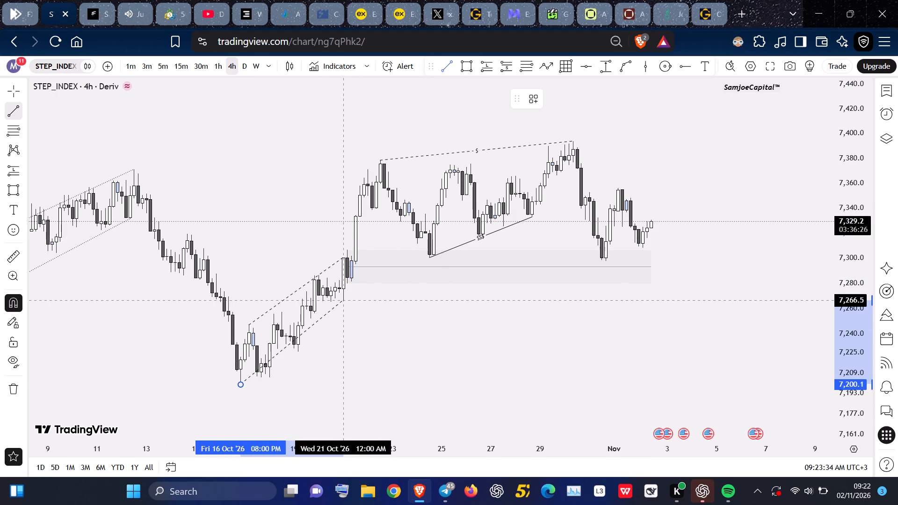
left_click(344, 307)
left_click(355, 317)
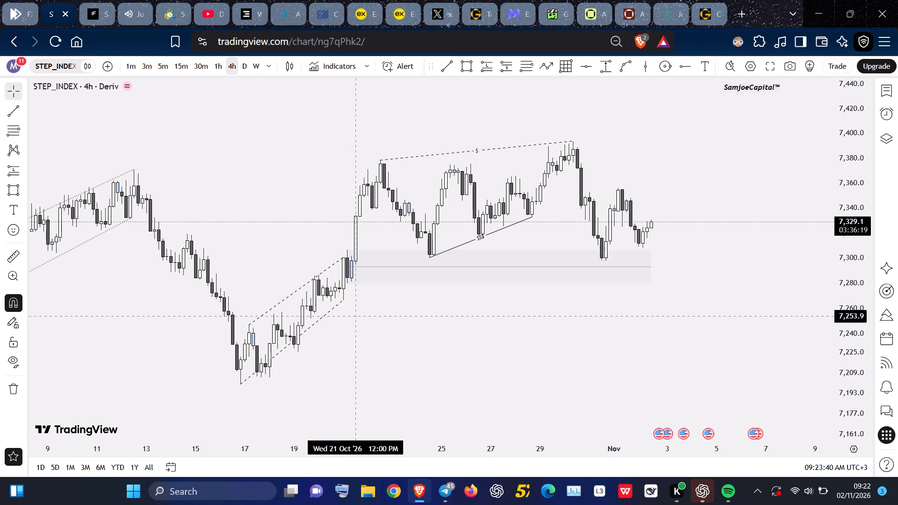
Move the trendlines over the 22–30 October highs and under the 24–28 October lows into the 4H group.
scroll(355, 317, "up", 1)
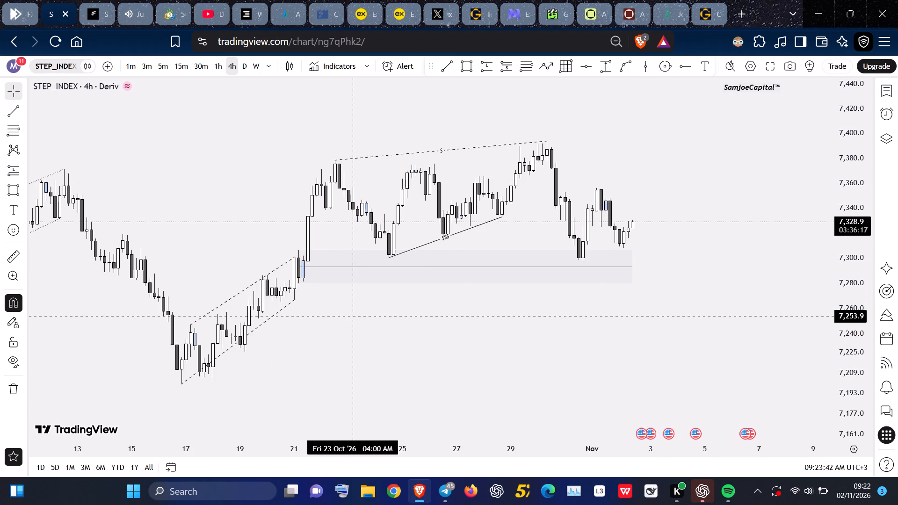
left_click_drag(355, 316, 415, 306)
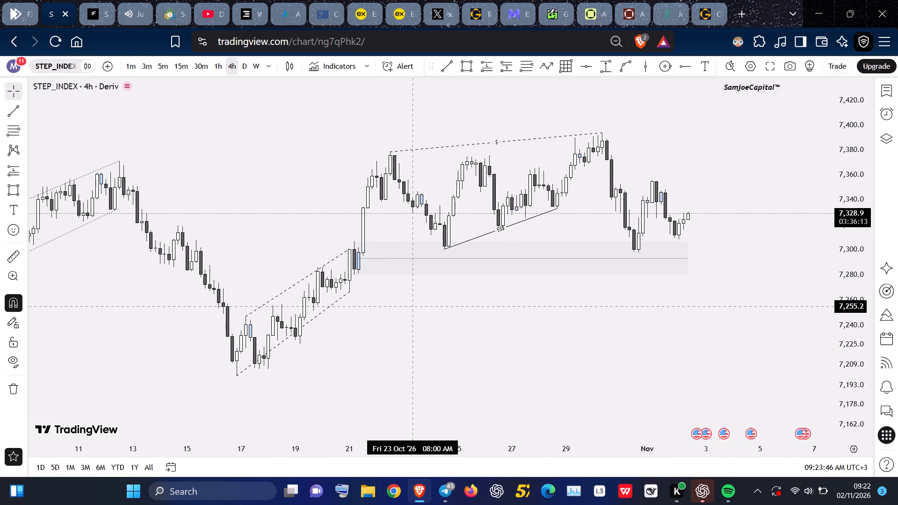
left_click_drag(853, 289, 846, 257)
left_click_drag(797, 282, 797, 288)
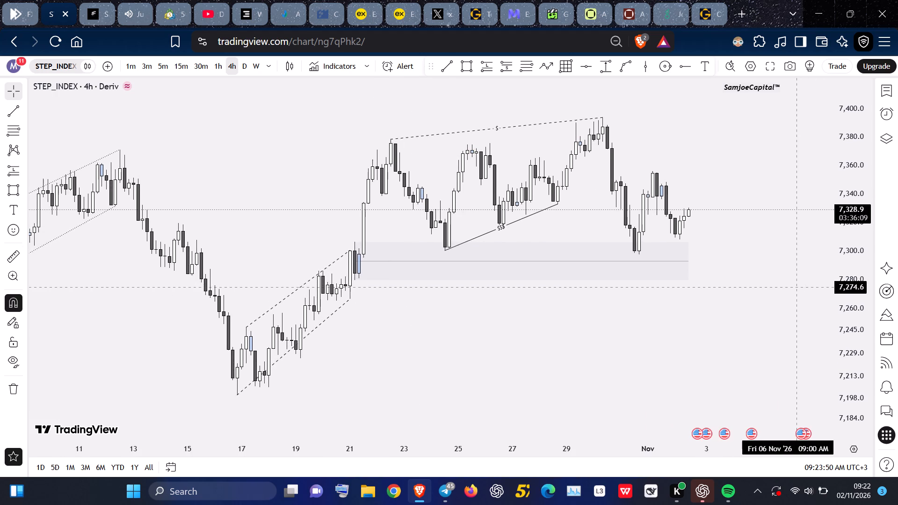
left_click_drag(797, 288, 810, 286)
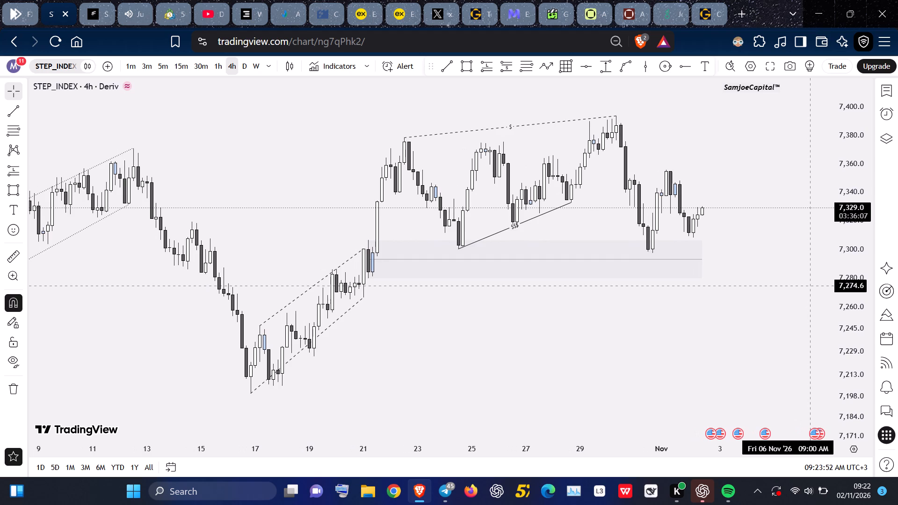
left_click_drag(810, 286, 860, 279)
left_click(891, 141)
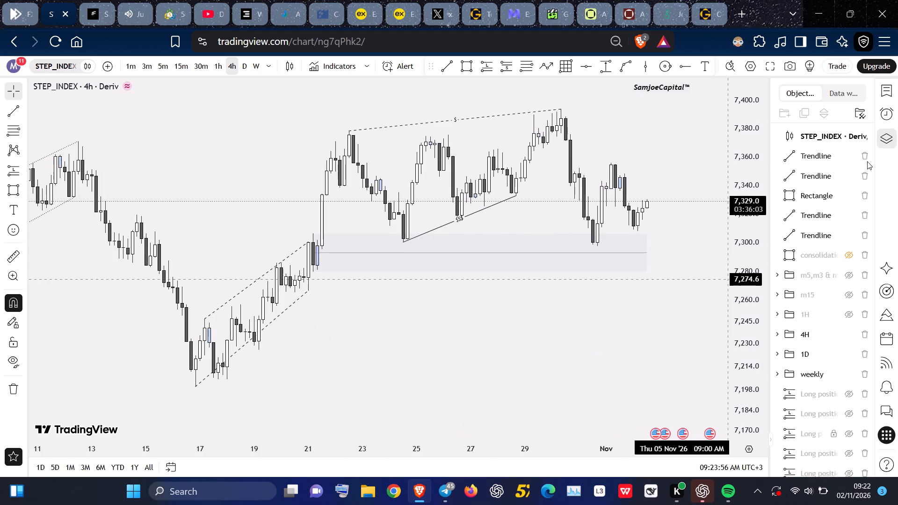
left_click_drag(821, 233, 812, 293)
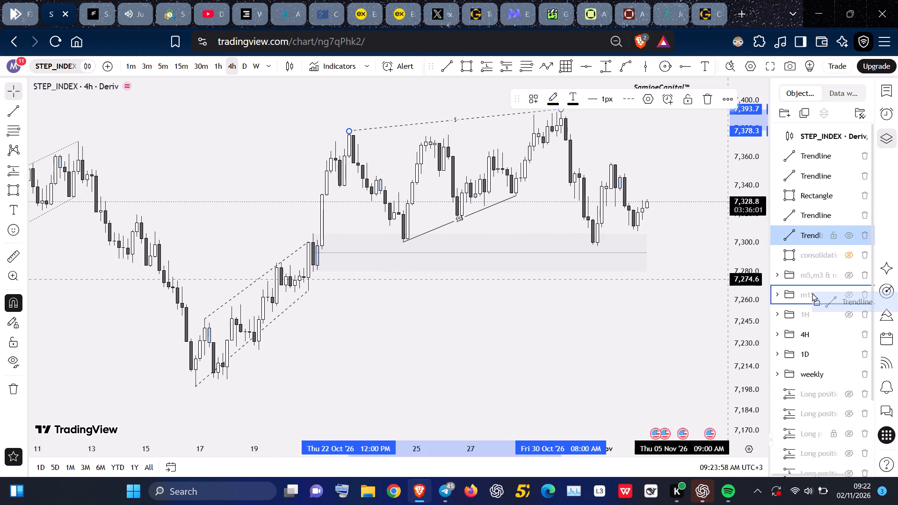
left_click_drag(812, 293, 812, 311)
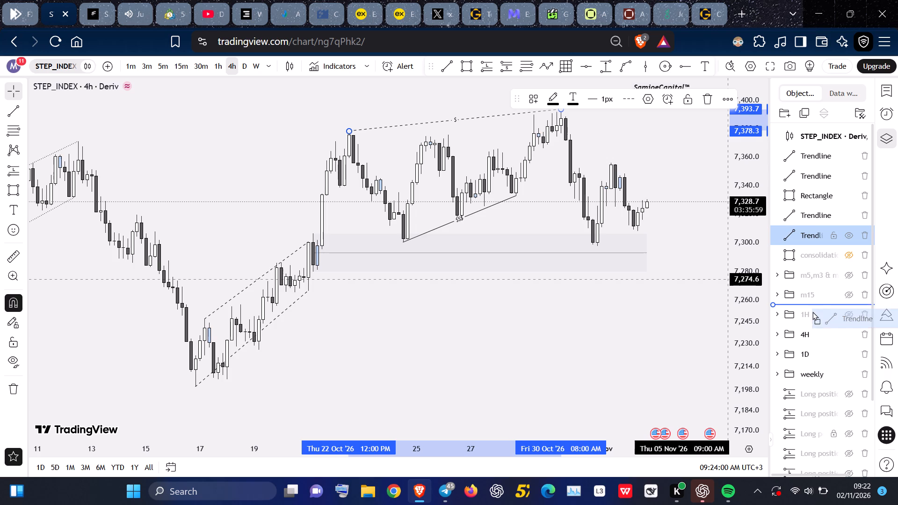
left_click_drag(812, 311, 807, 333)
left_click_drag(812, 217, 818, 314)
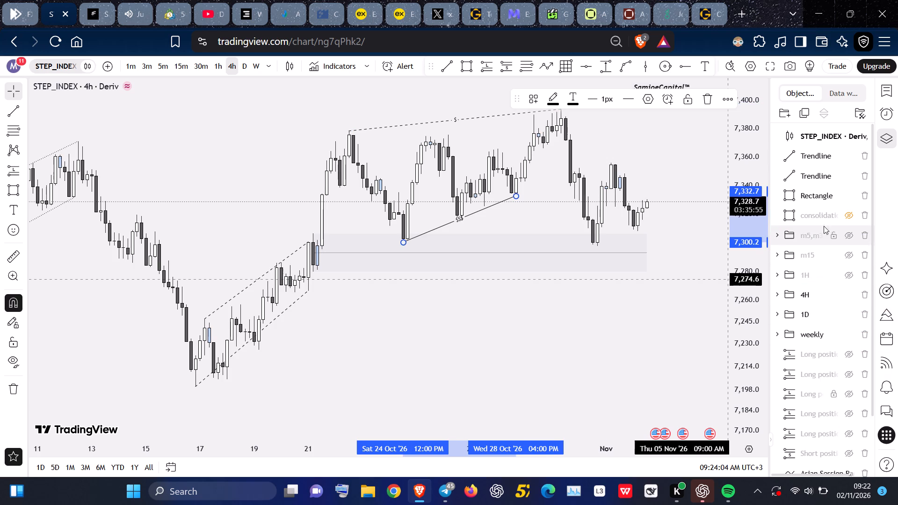
Move the rectangle zone and the trendline over the 17–21 October highs into the 4H group, and close the object list.
left_click_drag(819, 200, 833, 293)
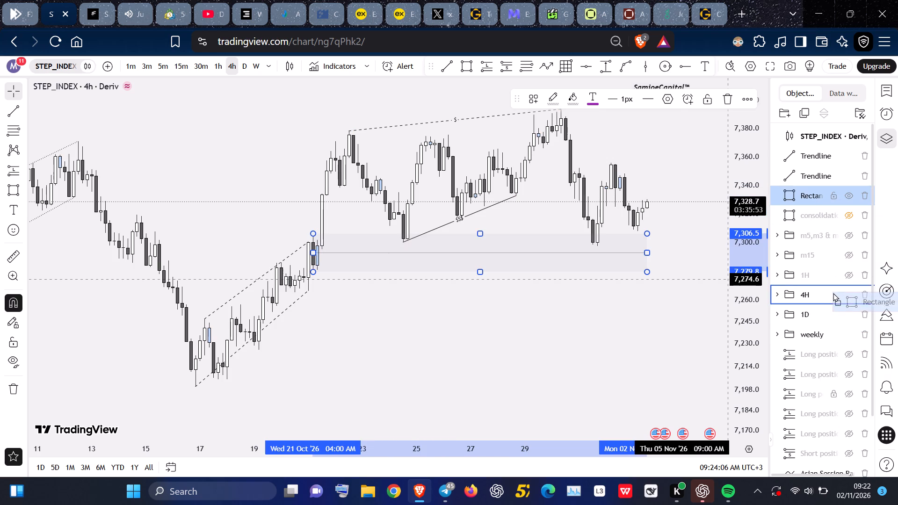
left_click_drag(833, 293, 832, 296)
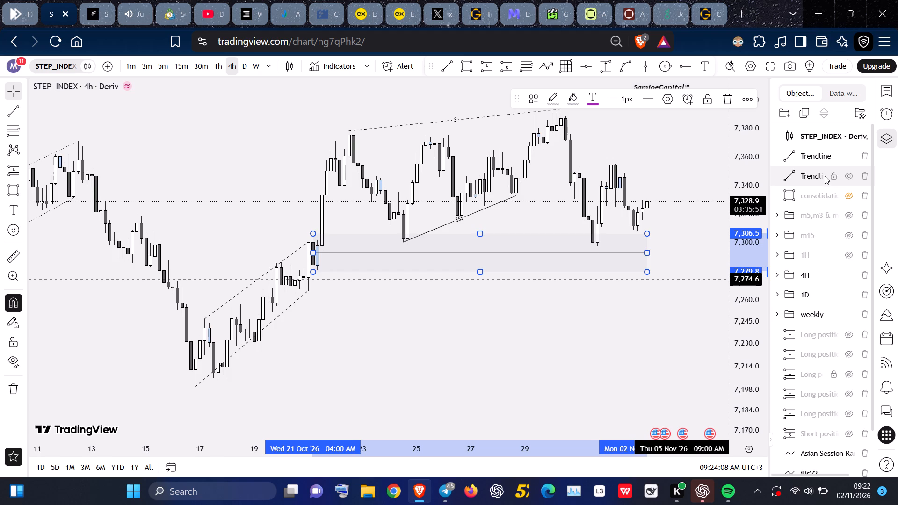
left_click_drag(821, 175, 814, 276)
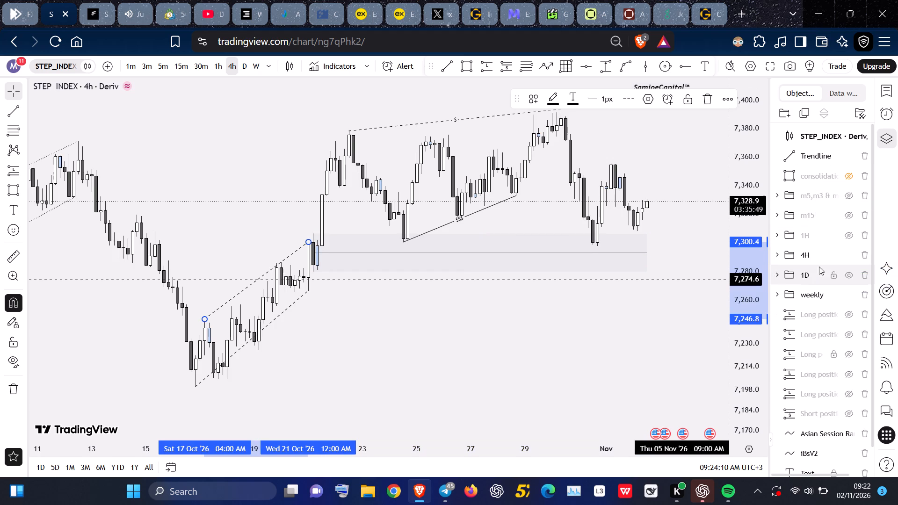
left_click(886, 140)
left_click(776, 156)
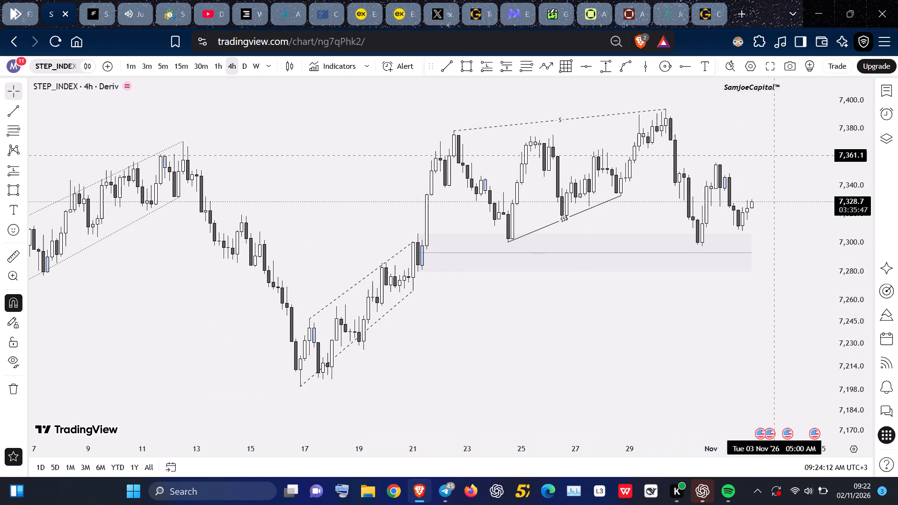
Copy a shareable image link of the marked-up STEP_INDEX 4-hour chart, framed from about 13 October to the latest November candles.
left_click_drag(776, 155, 769, 171)
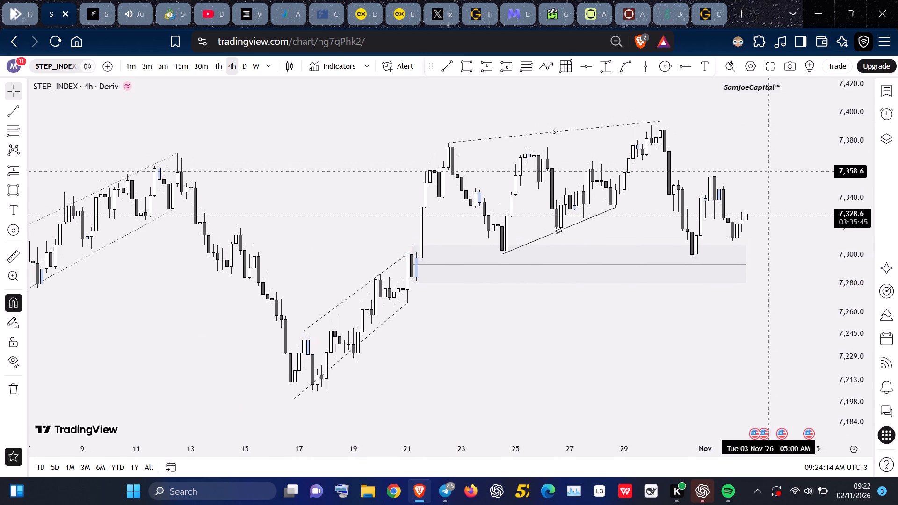
left_click_drag(769, 171, 769, 173)
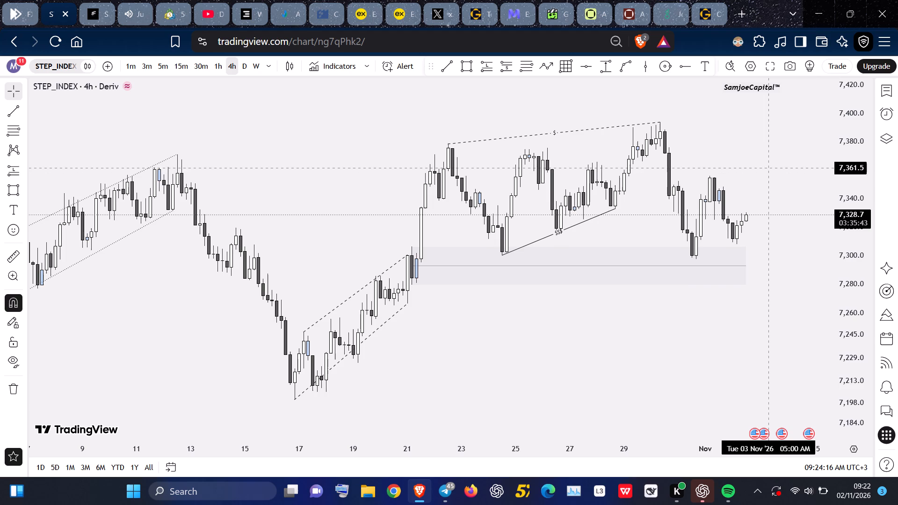
scroll(678, 123, "up", 1)
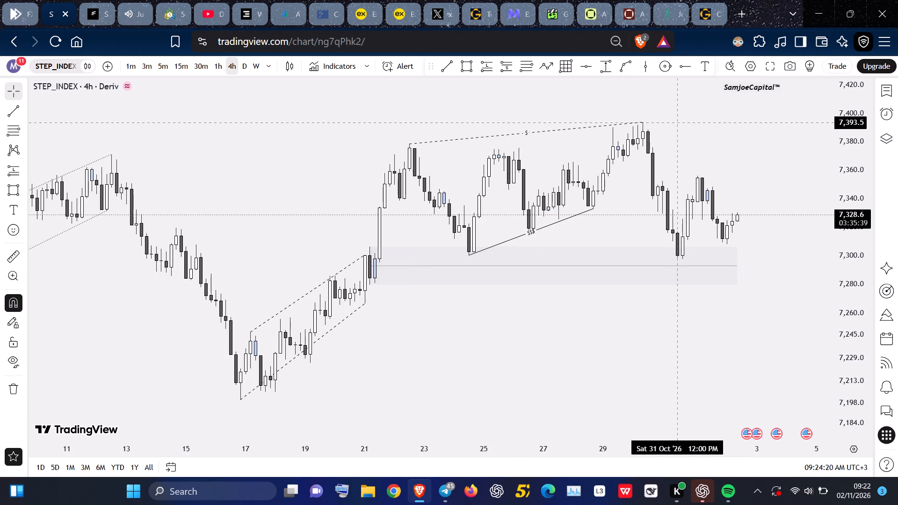
scroll(678, 123, "up", 1)
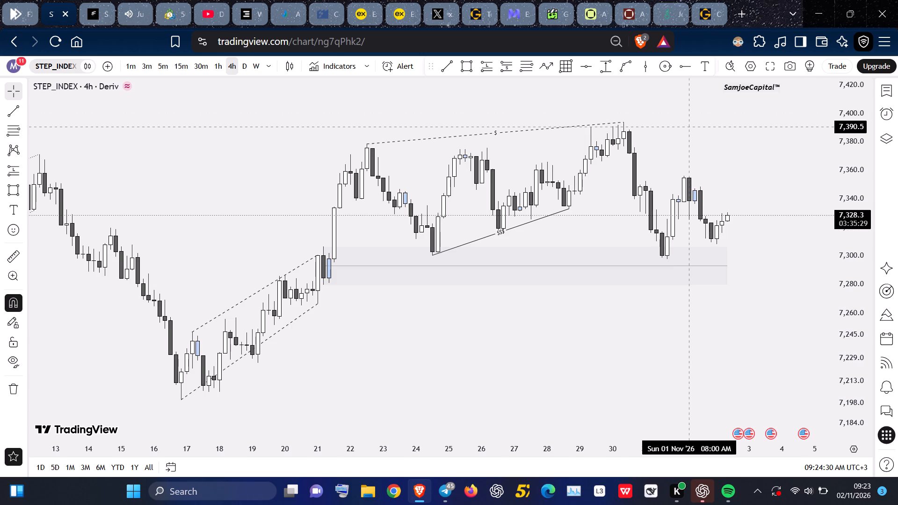
key("alt+s")
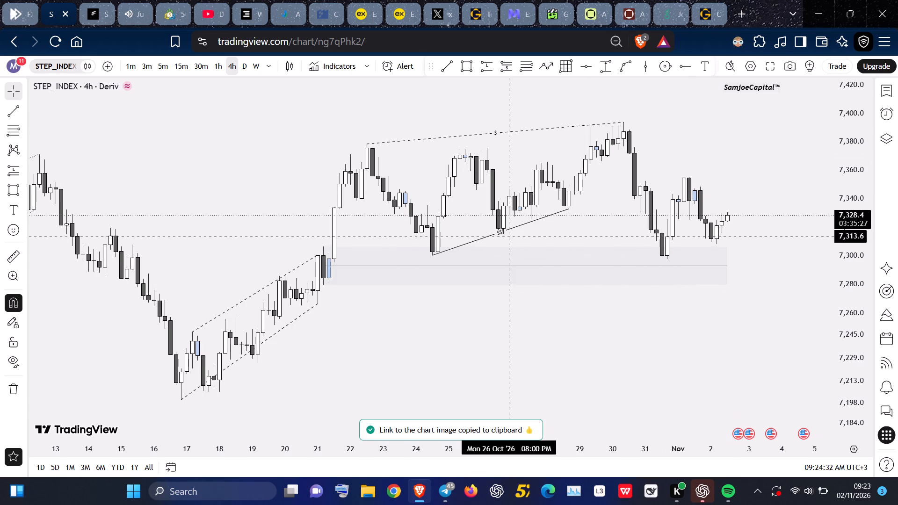
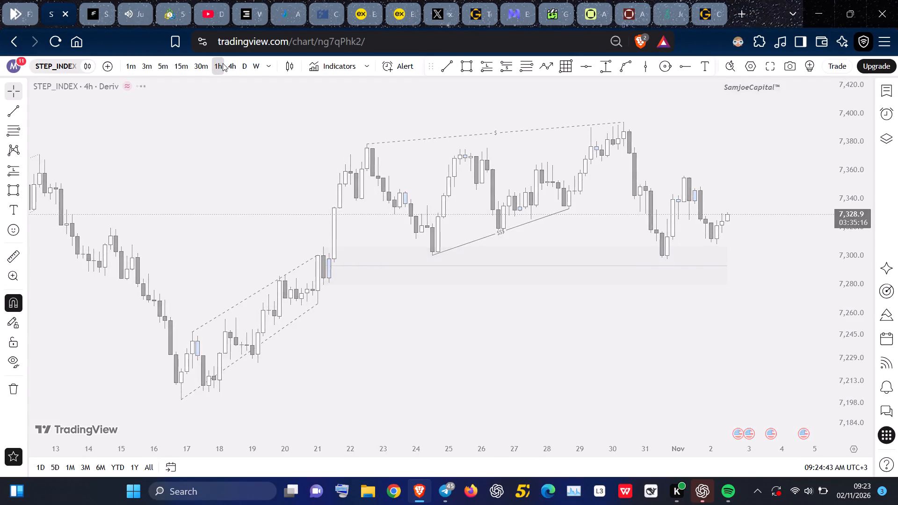
Reset the STEP_INDEX 1-hour chart view and examine the price action from late October to 2 November.
right_click(715, 164)
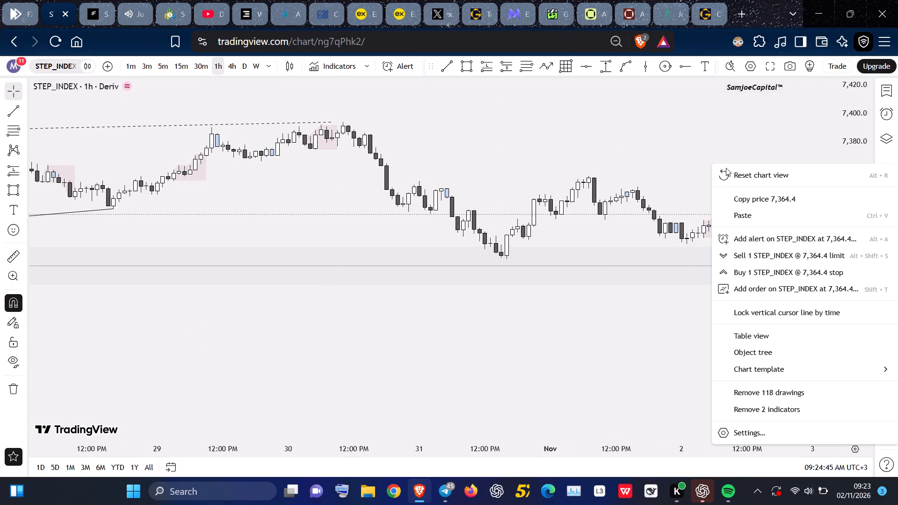
left_click(727, 169)
left_click_drag(741, 163, 738, 163)
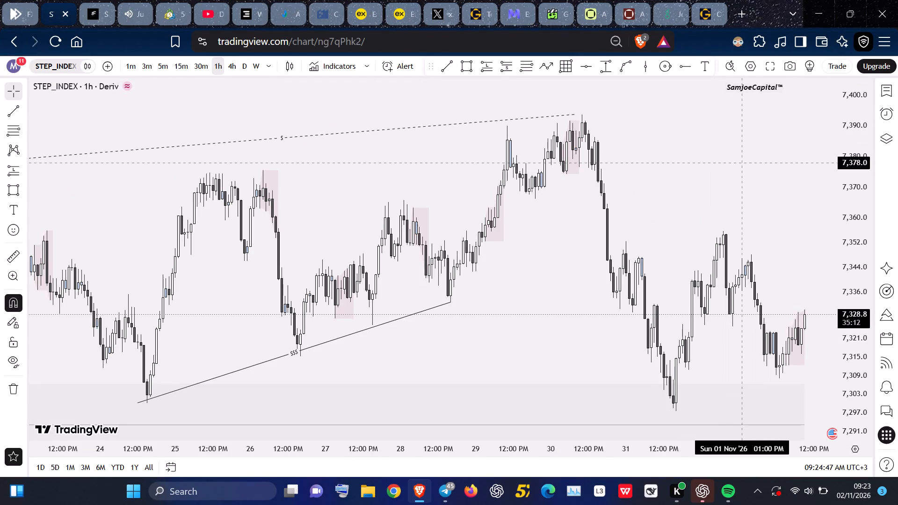
left_click_drag(738, 163, 698, 163)
scroll(698, 163, "up", 4)
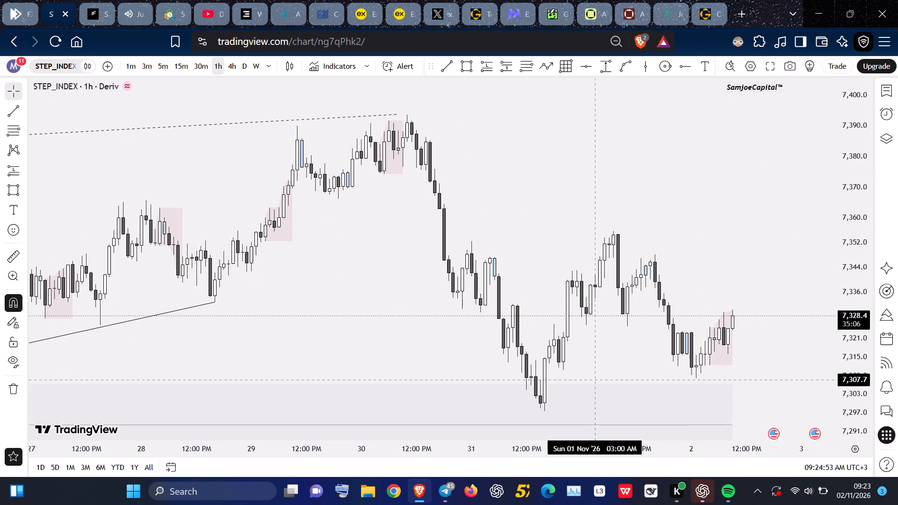
Shorten the large grey zone below 7,306.5 so it ends just past the 31 October low, at about 5:00 PM.
left_click_drag(764, 388, 765, 388)
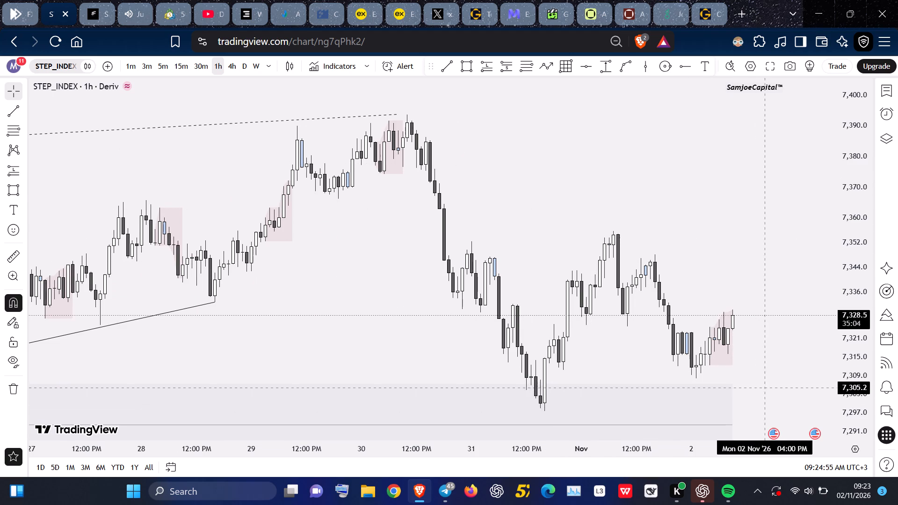
left_click_drag(765, 388, 728, 302)
left_click_drag(706, 423, 688, 427)
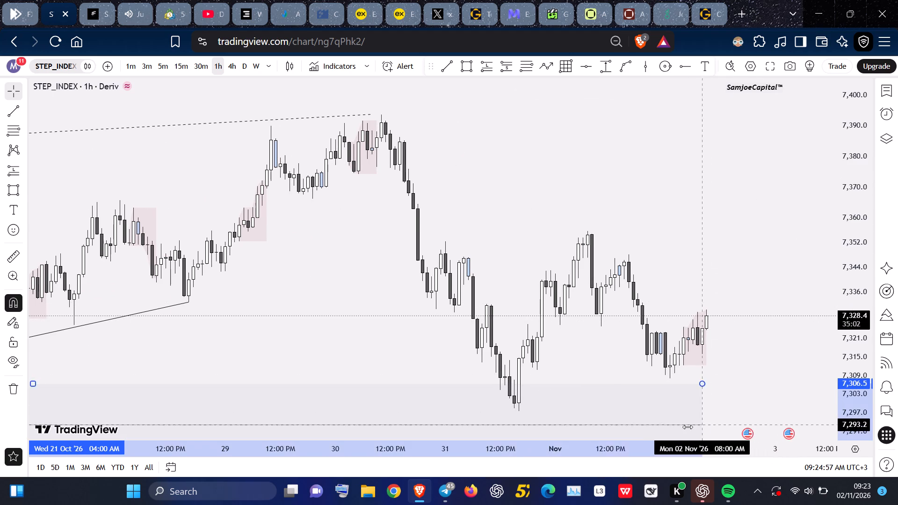
left_click_drag(688, 427, 525, 447)
left_click(570, 408)
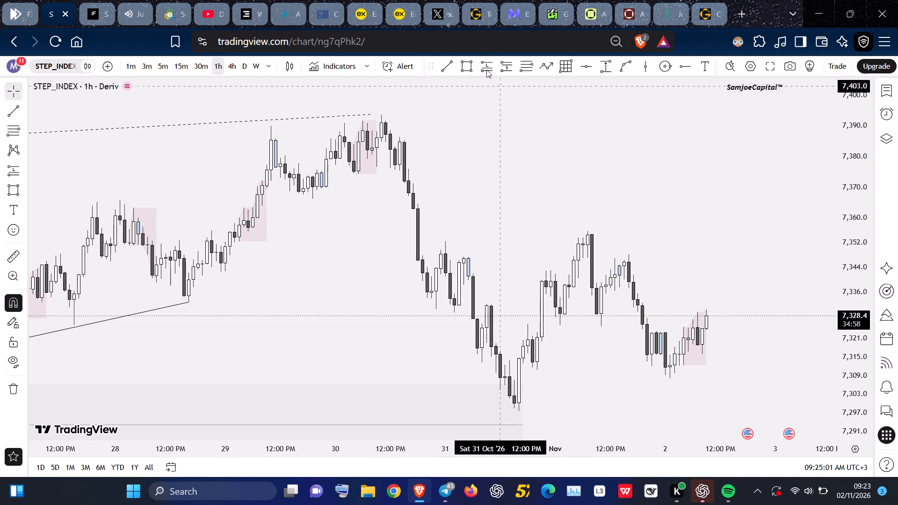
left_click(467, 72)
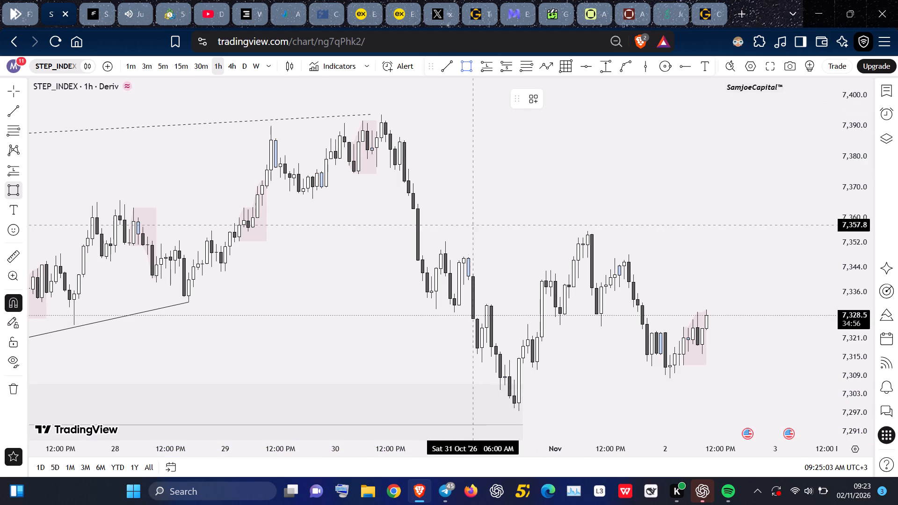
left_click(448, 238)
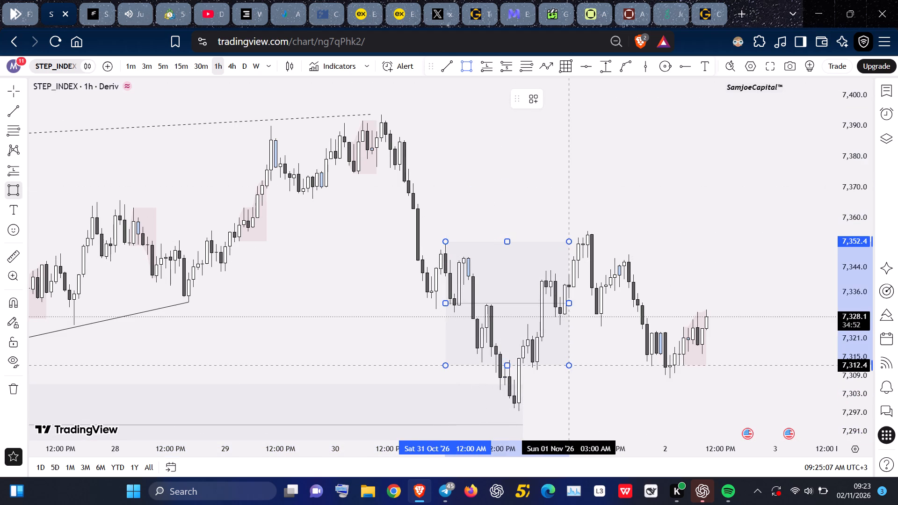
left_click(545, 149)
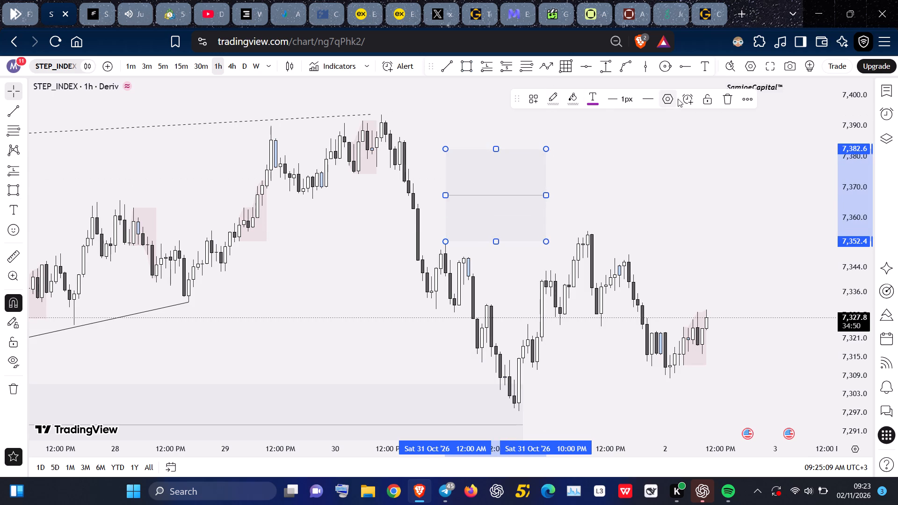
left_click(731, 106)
Draw a horizontal trendline at 7,352.4 from 31 October 12:00 AM to 1 November 5:00 AM and apply the BOS template.
left_click(447, 65)
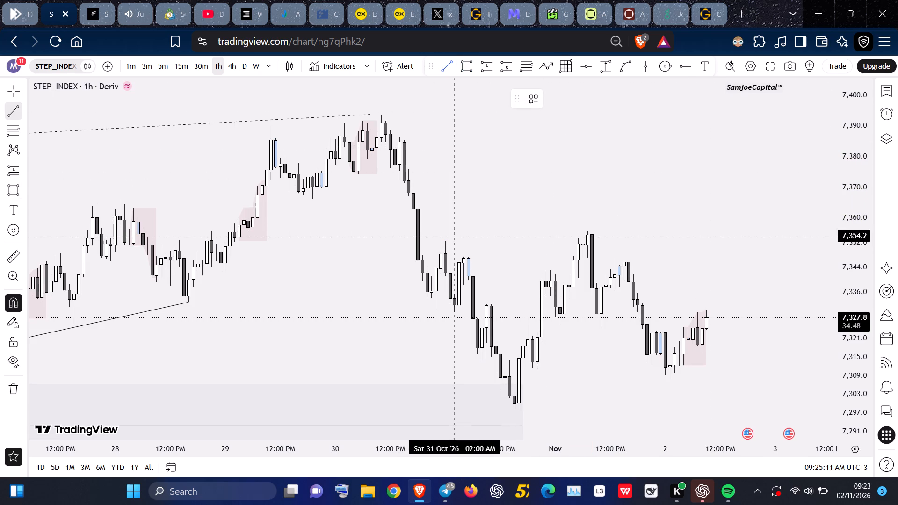
left_click(445, 238)
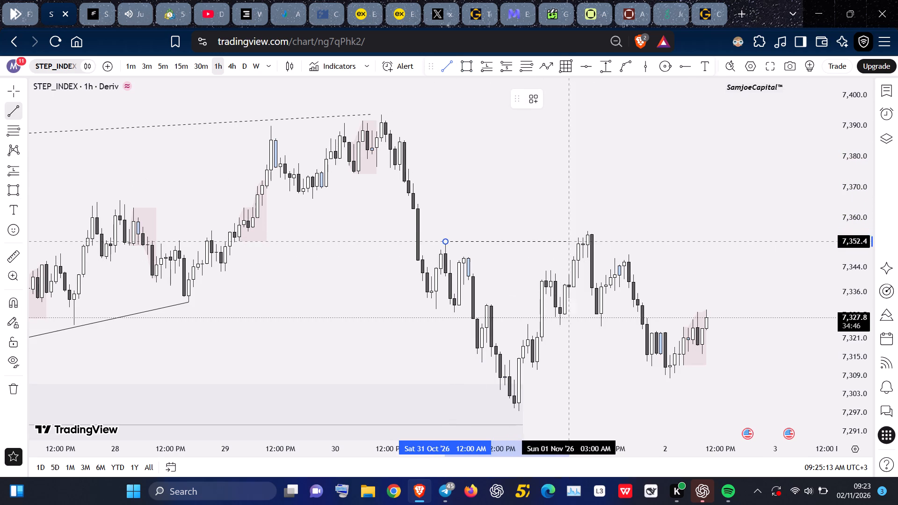
left_click(580, 239, "shift")
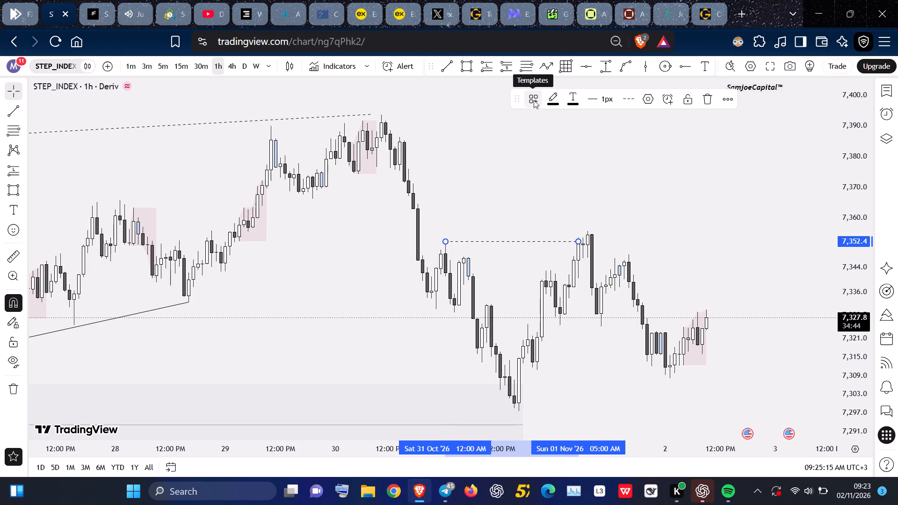
left_click(534, 100)
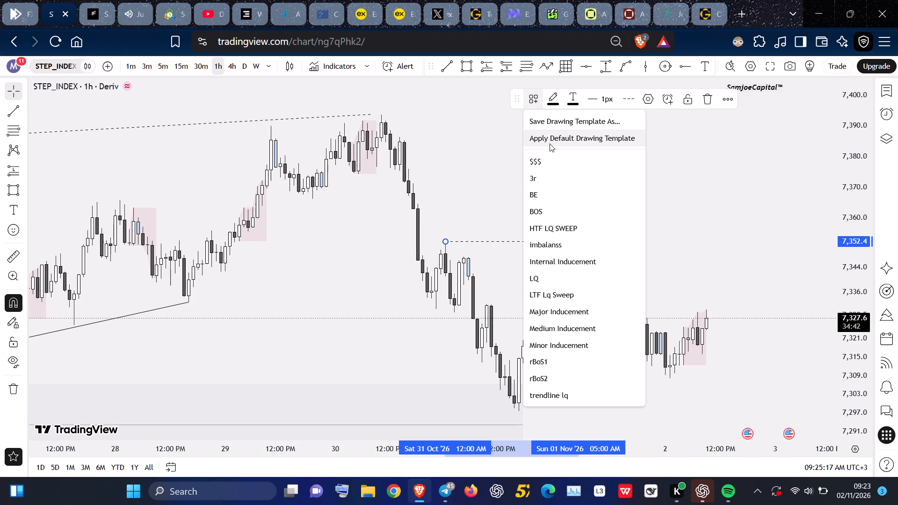
left_click(550, 213)
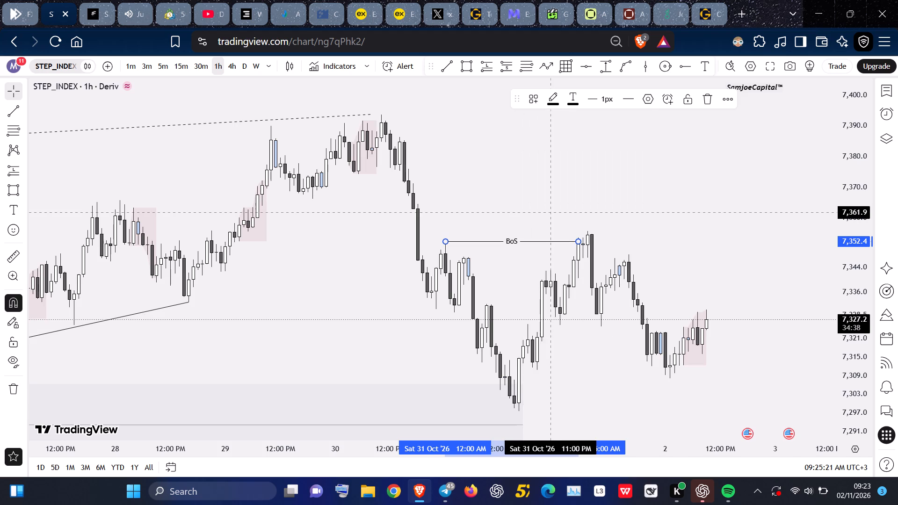
Change the label on the 7,352.4 structure line to rBoS.
left_click(514, 238)
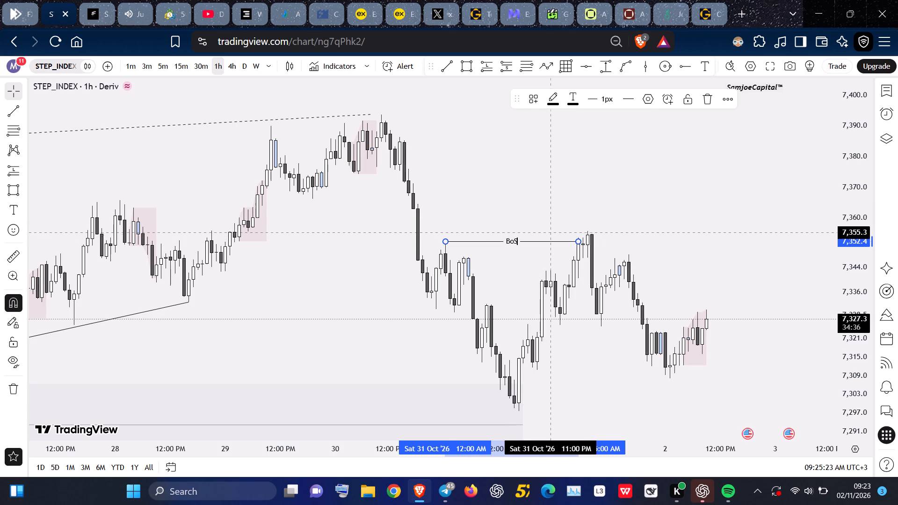
key("Left")
key("Left")
key("Left")
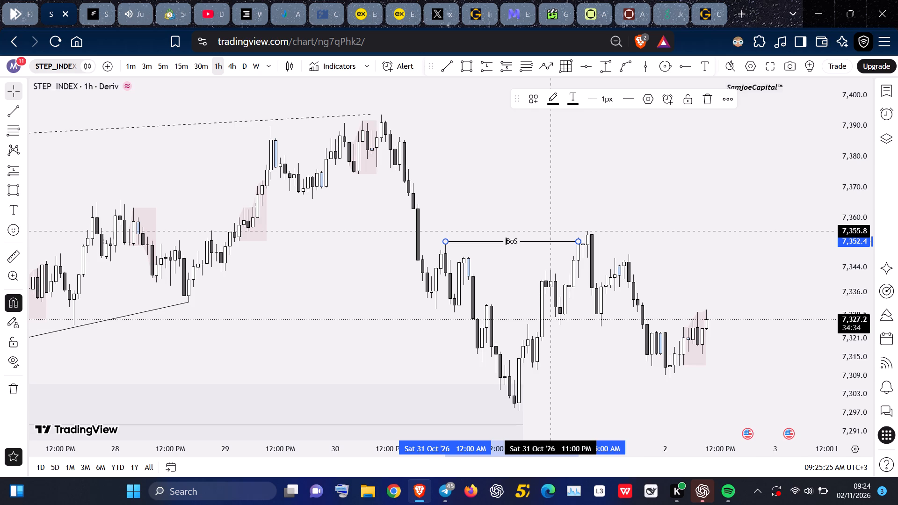
key("Left")
key("r")
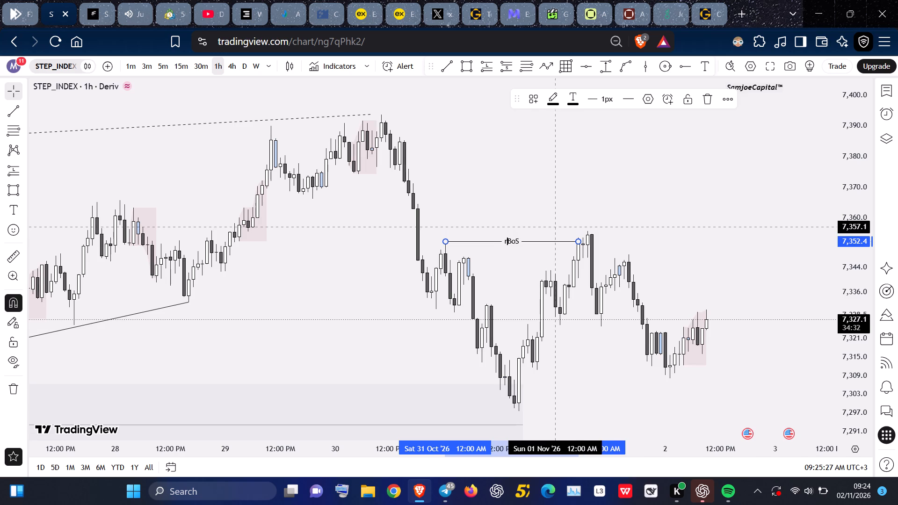
left_click(565, 224)
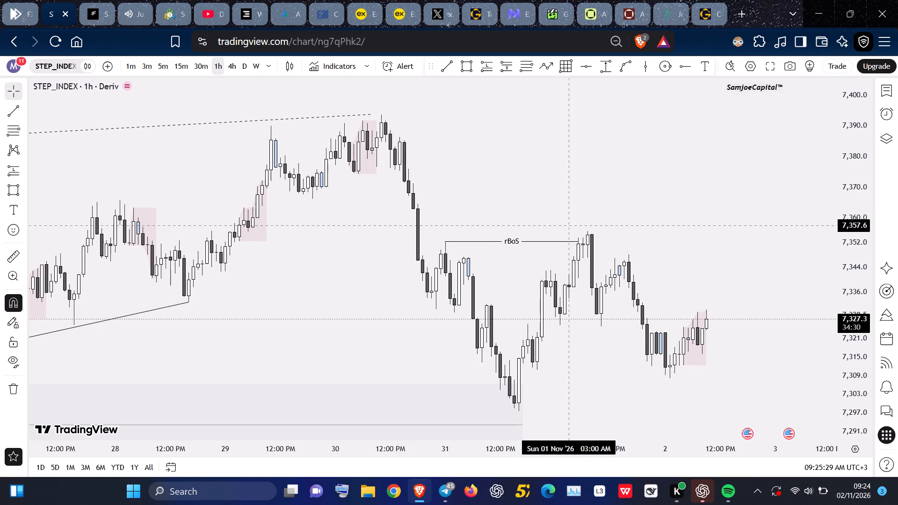
Draw a rectangle zone from 7,307.7 to 7,297.6 at the 31 October low, extending from 3:00 PM to about 4:00 AM on 2 November.
left_click_drag(664, 206, 621, 202)
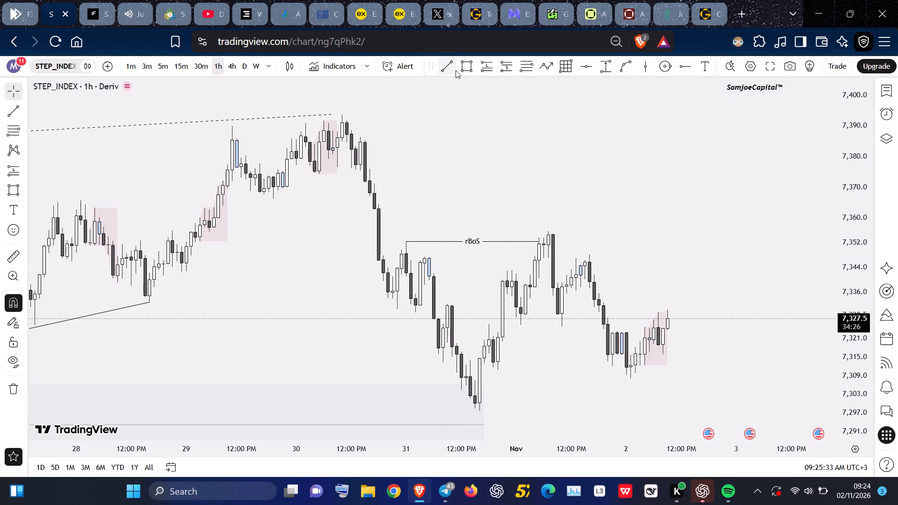
left_click(459, 70)
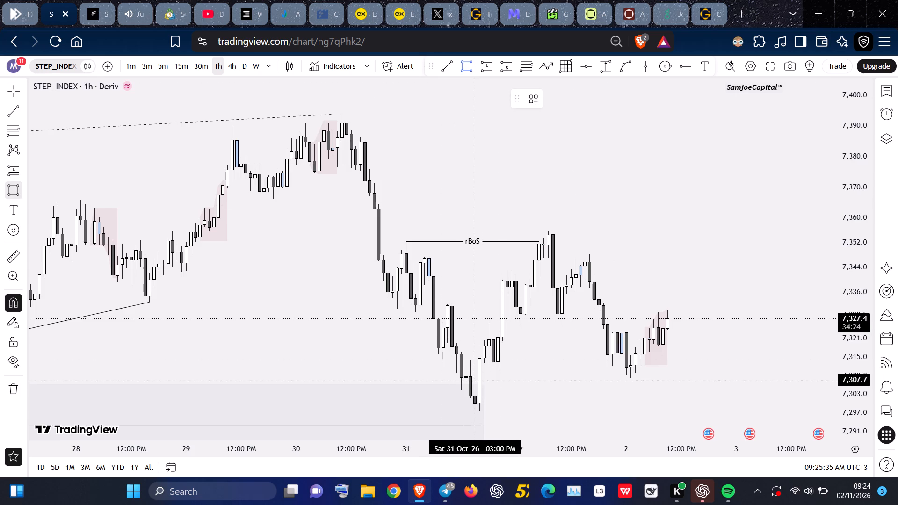
left_click(474, 369)
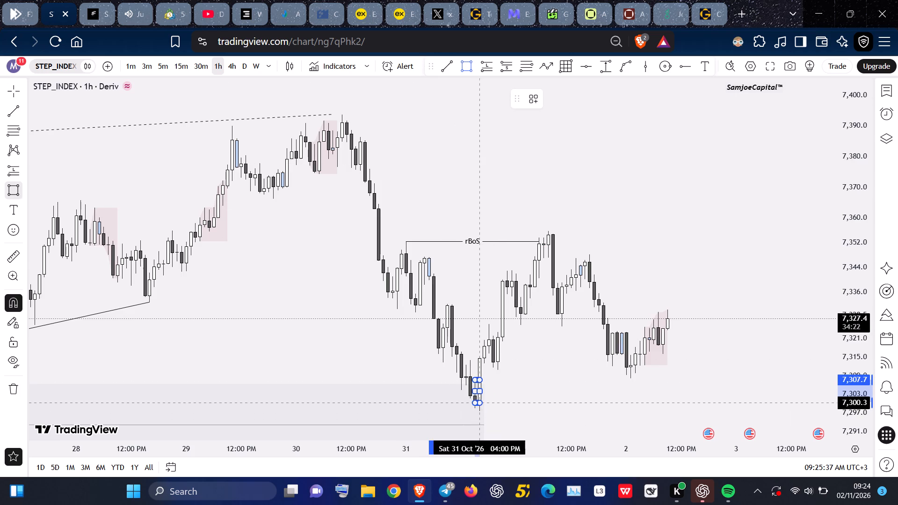
left_click(480, 411)
left_click_drag(480, 396, 480, 396)
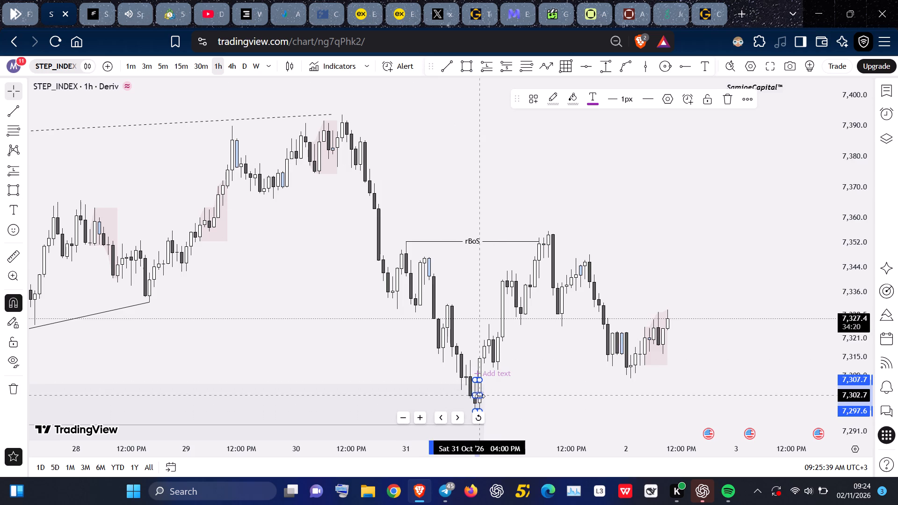
left_click_drag(480, 396, 703, 361)
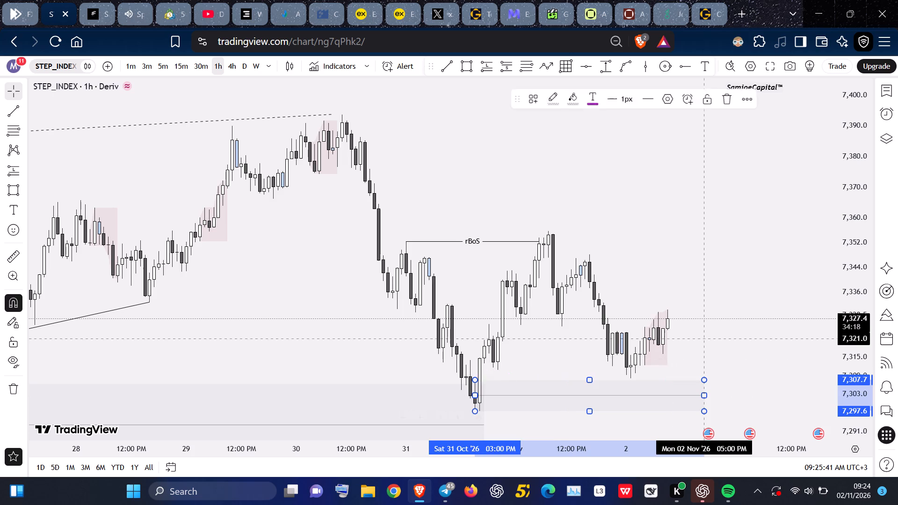
left_click(712, 314)
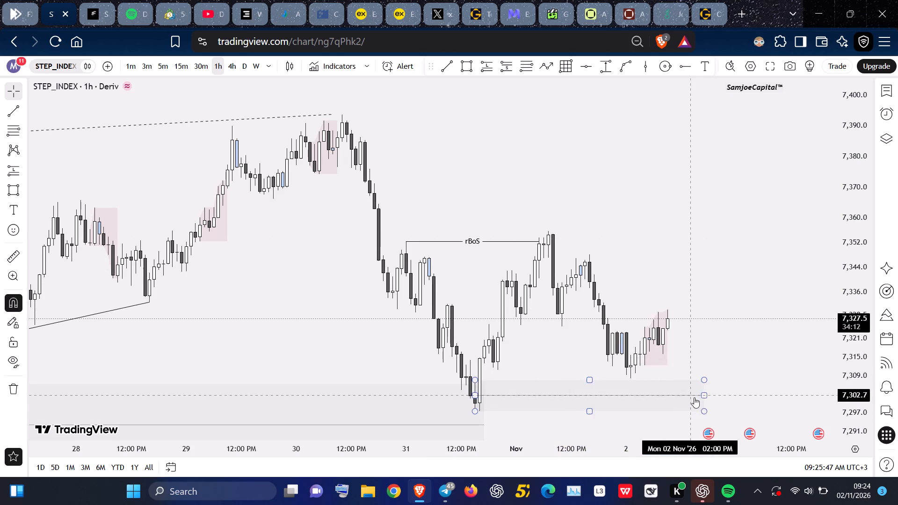
left_click_drag(706, 397, 647, 405)
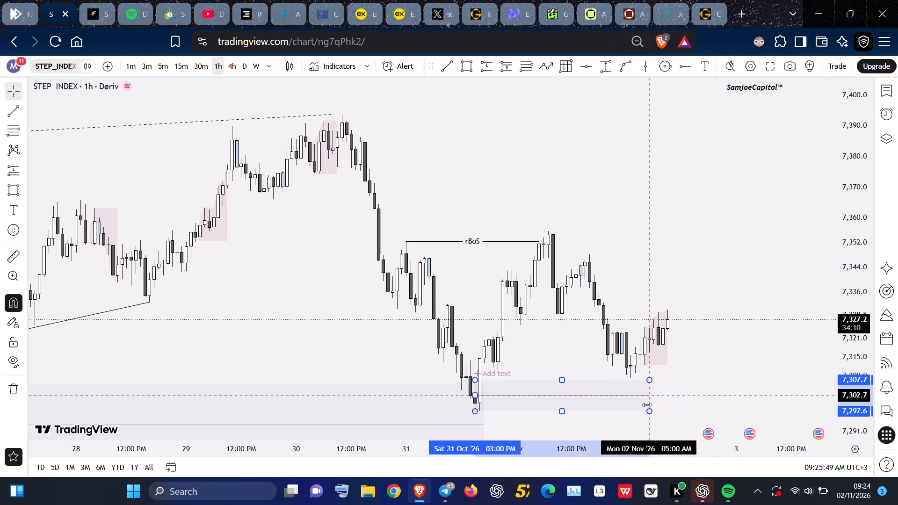
left_click_drag(647, 405, 646, 405)
left_click(695, 383)
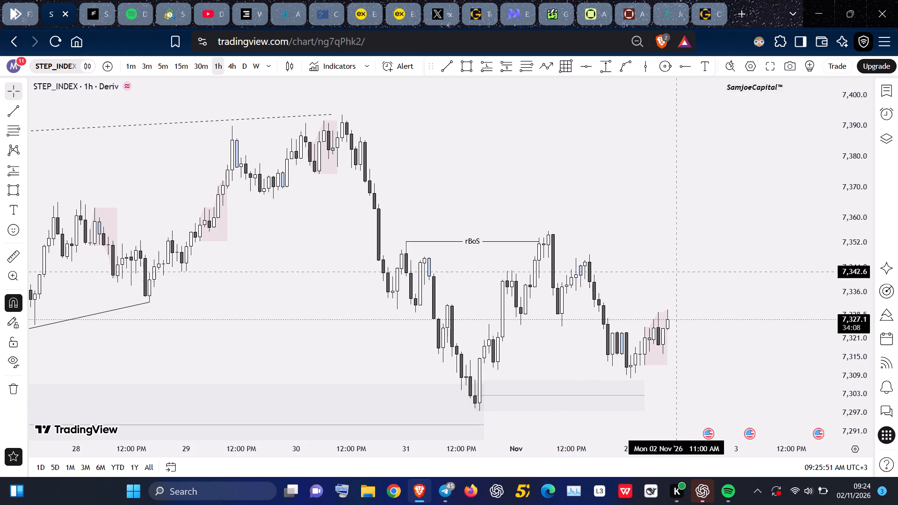
Draw a rectangle zone from 7,340.1 to 7,348.2 at the 1 November 3:00 PM high, extending to about 1:00 PM on 3 November.
left_click(471, 65)
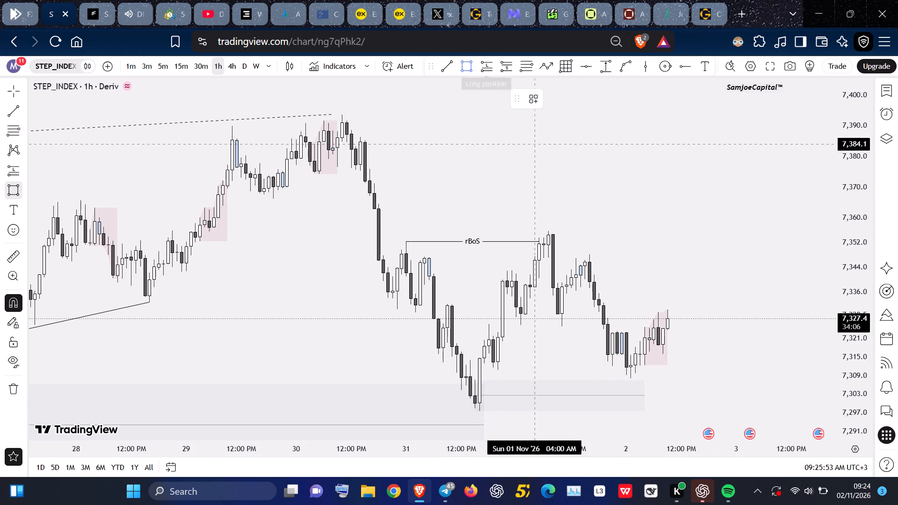
left_click(585, 282)
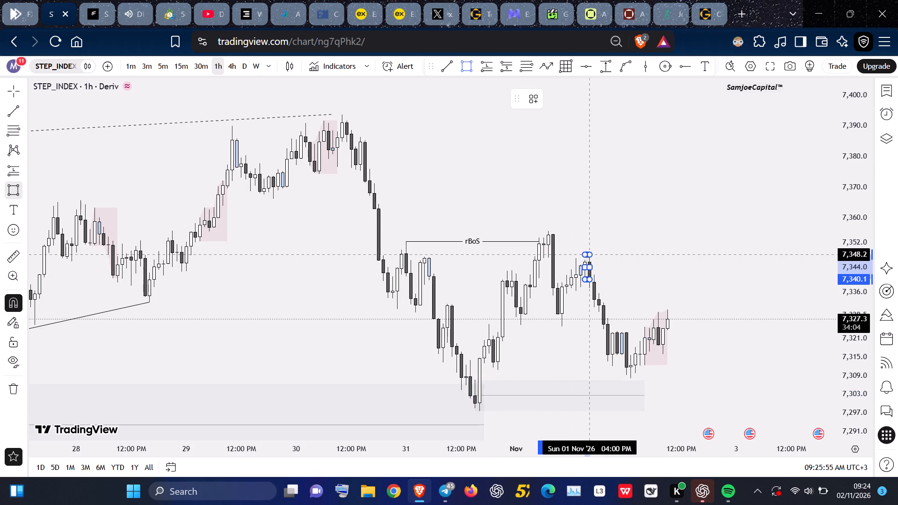
left_click(592, 256)
left_click_drag(592, 266, 732, 274)
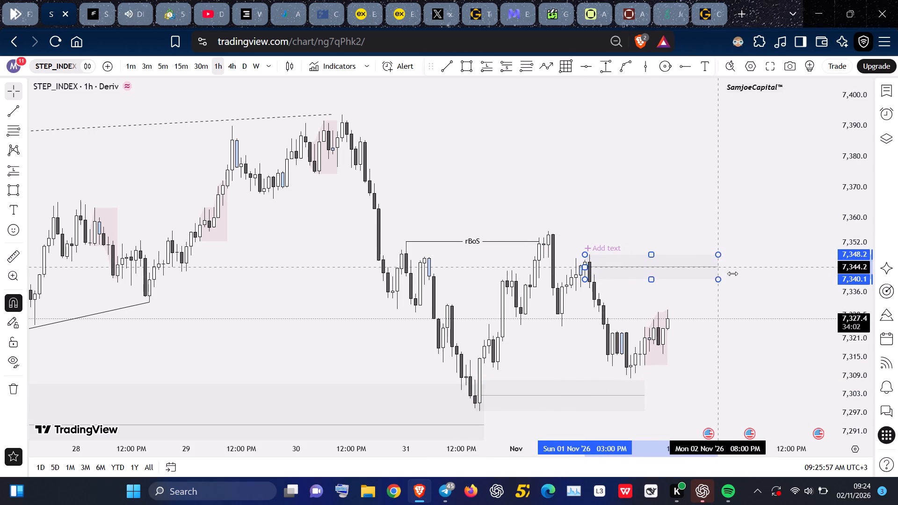
left_click_drag(732, 274, 797, 284)
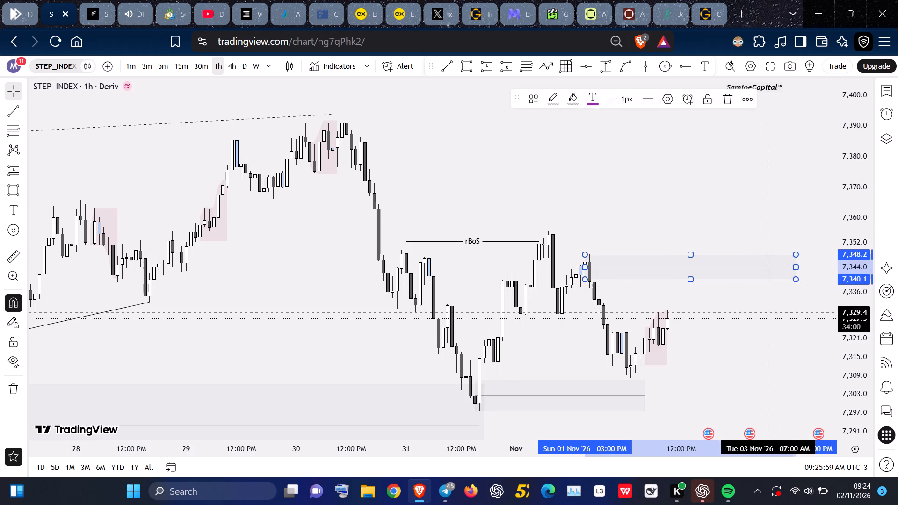
left_click(768, 313)
Copy a snapshot link of the STEP_INDEX 1h chart with the rBoS line and both new zones in view.
left_click_drag(741, 200, 730, 198)
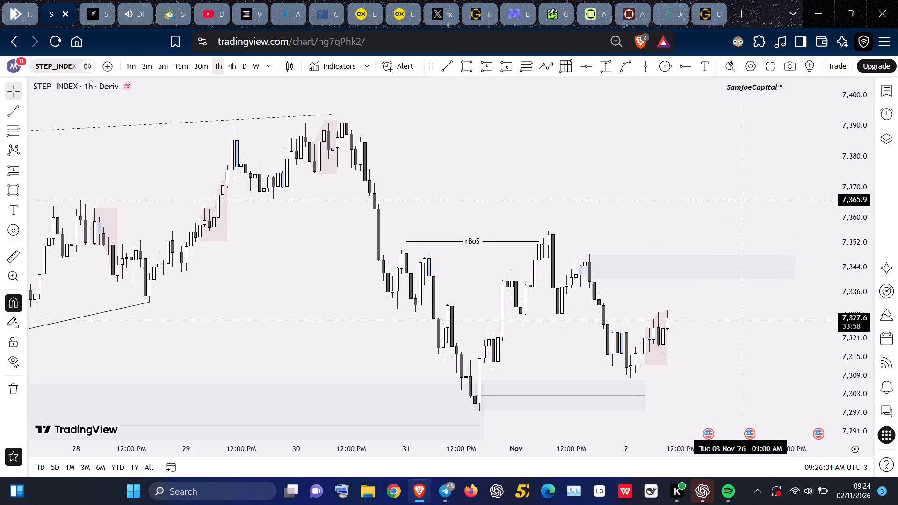
left_click_drag(730, 198, 679, 186)
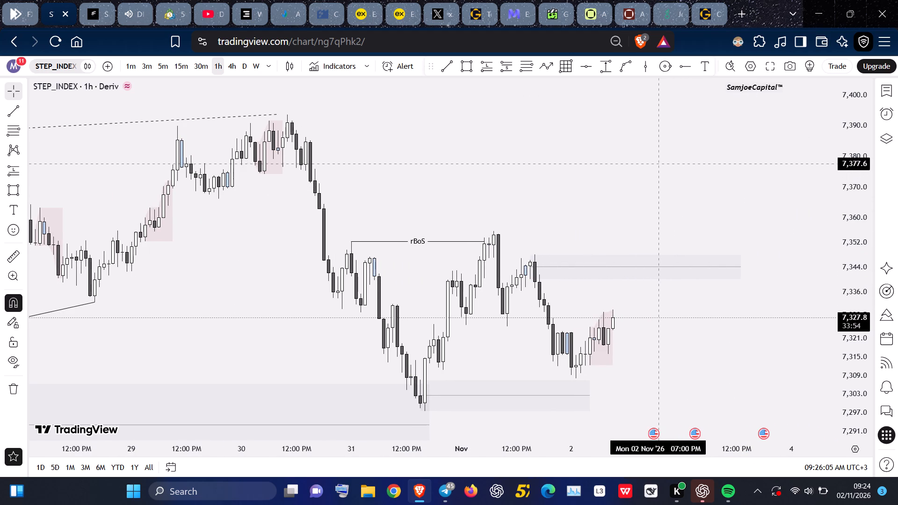
left_click_drag(647, 178, 675, 160)
key("alt+s")
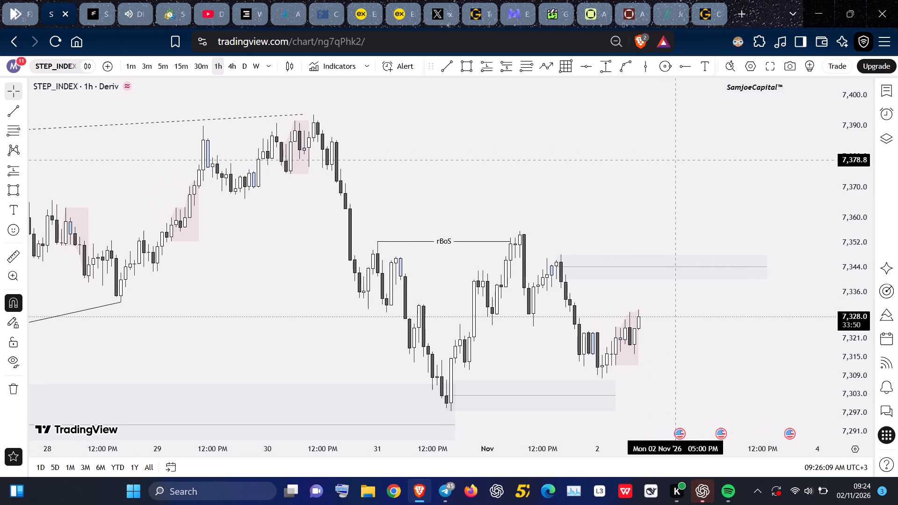
Move the trendline under the 16–21 October lows into the 1H group, and hide the 4H group.
left_click(891, 138)
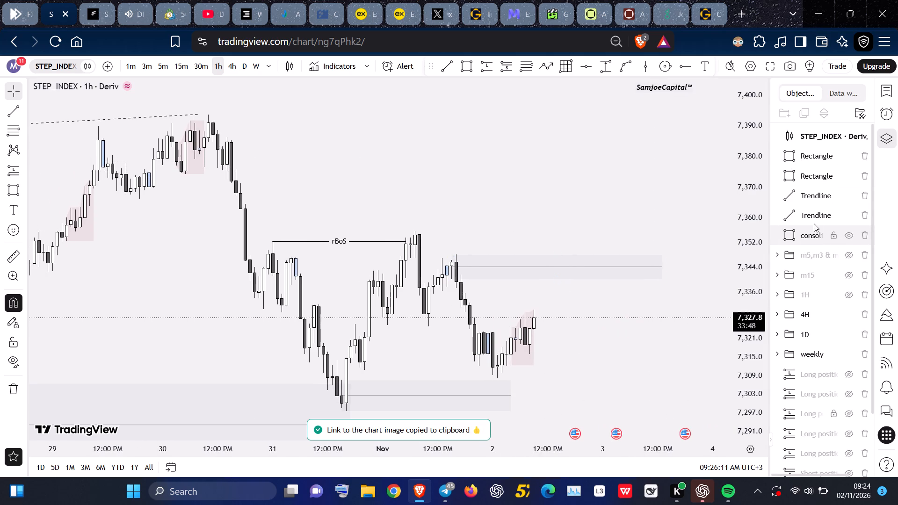
left_click_drag(812, 218, 818, 295)
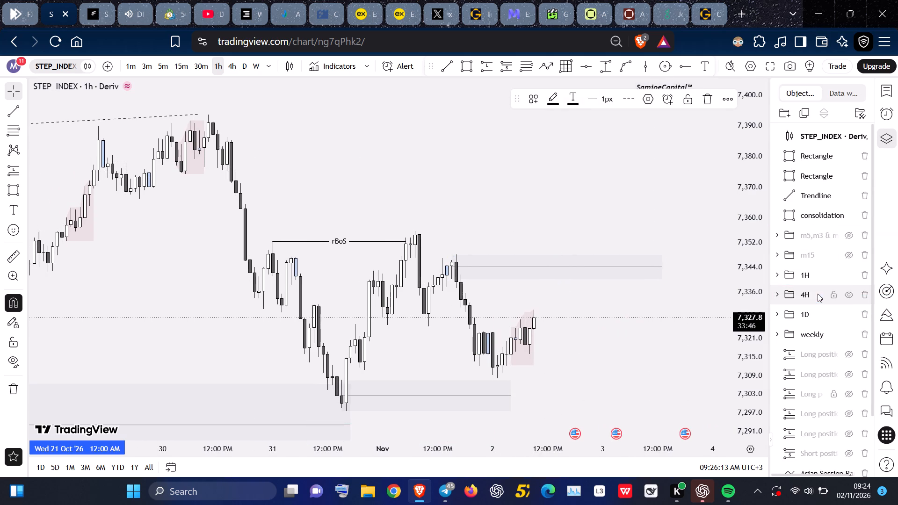
left_click(851, 296)
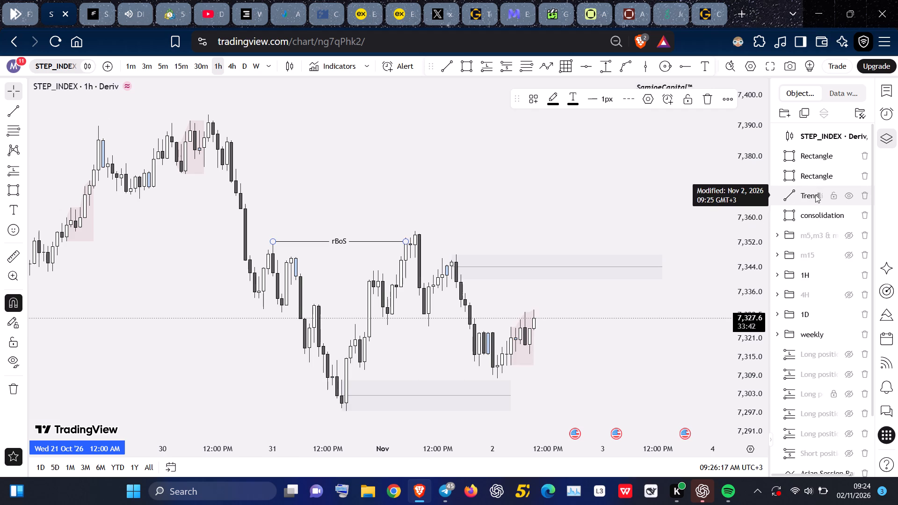
Move the rBoS line into the 1H group and select the consolidation rectangle in the object list.
left_click_drag(815, 195, 808, 275)
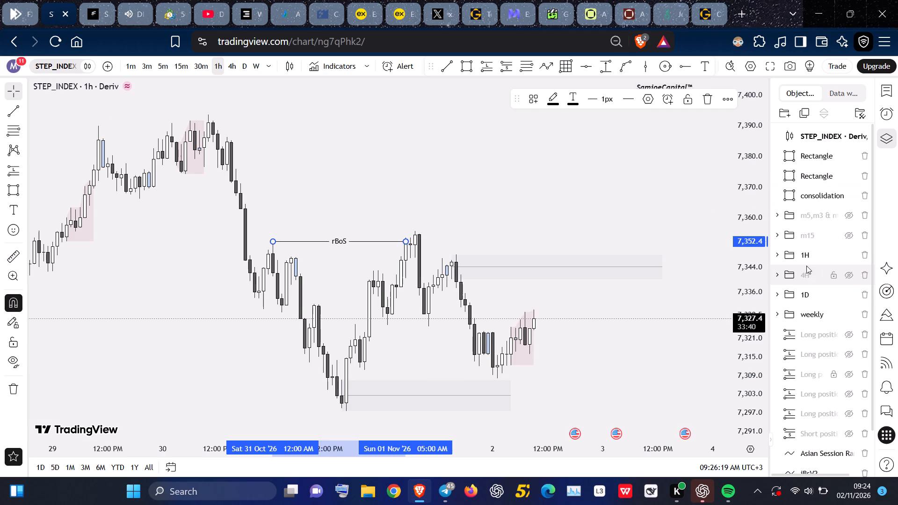
left_click(814, 197)
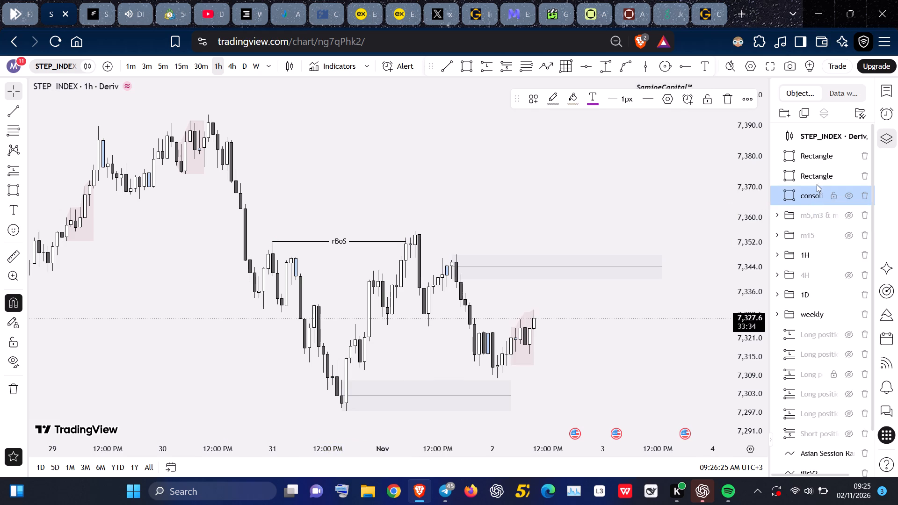
Move the two new zone rectangles into the 1H group.
left_click_drag(813, 173, 808, 256)
left_click_drag(811, 159, 811, 230)
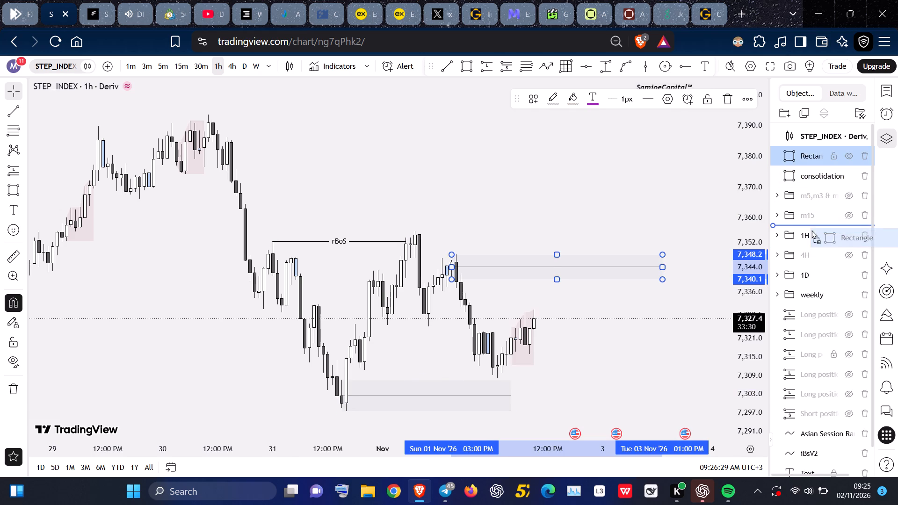
left_click_drag(811, 230, 811, 236)
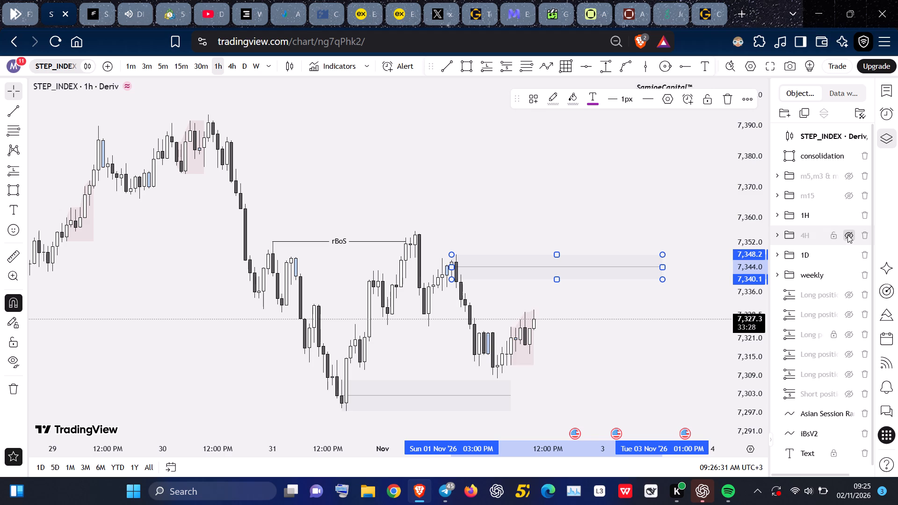
Show the 4H group's drawings again and review them on the 1h chart with the object list closed.
left_click(848, 235)
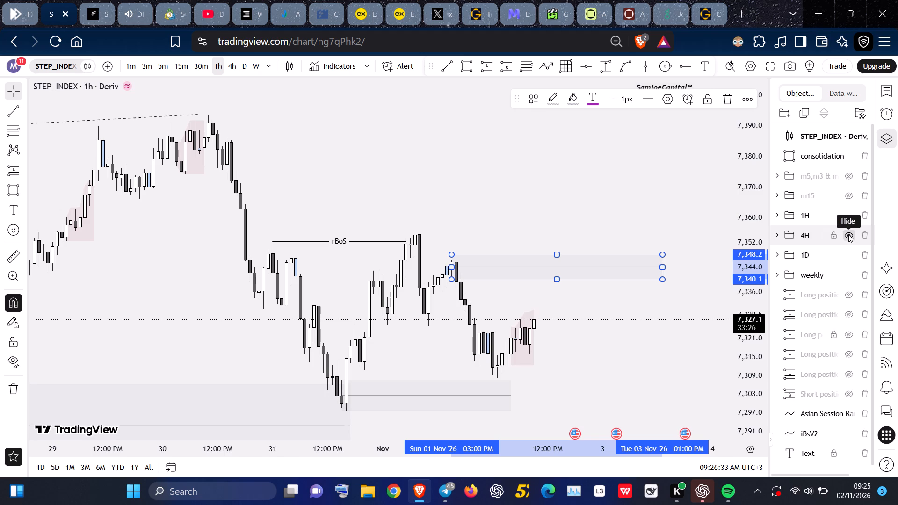
left_click(709, 181)
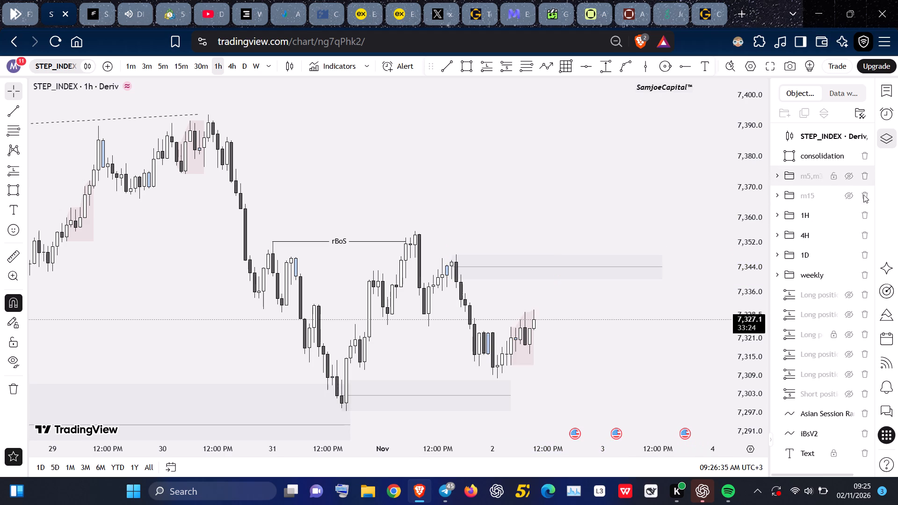
scroll(695, 194, "down", 2)
left_click(885, 139)
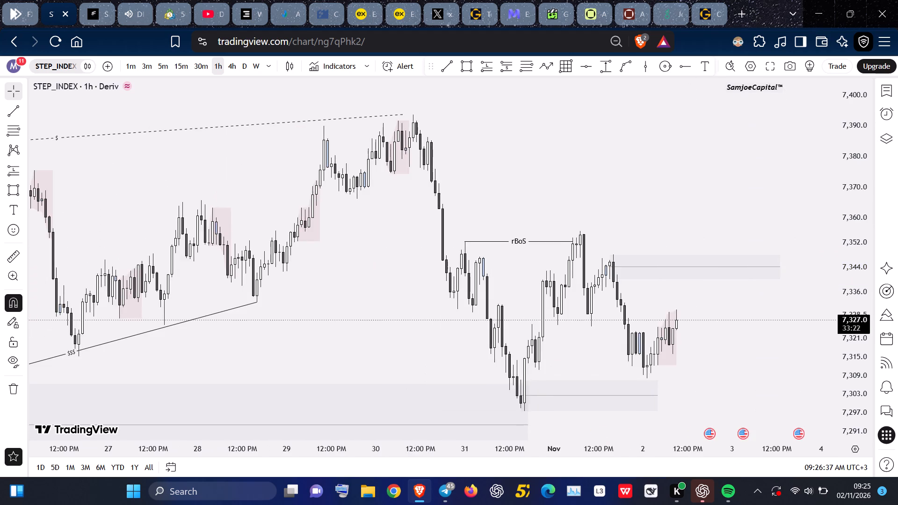
scroll(709, 186, "down", 7)
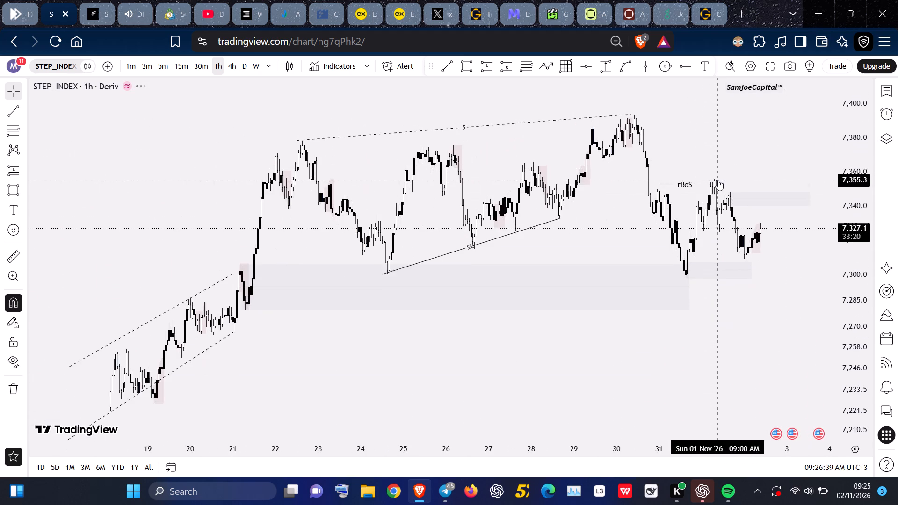
scroll(719, 179, "up", 4)
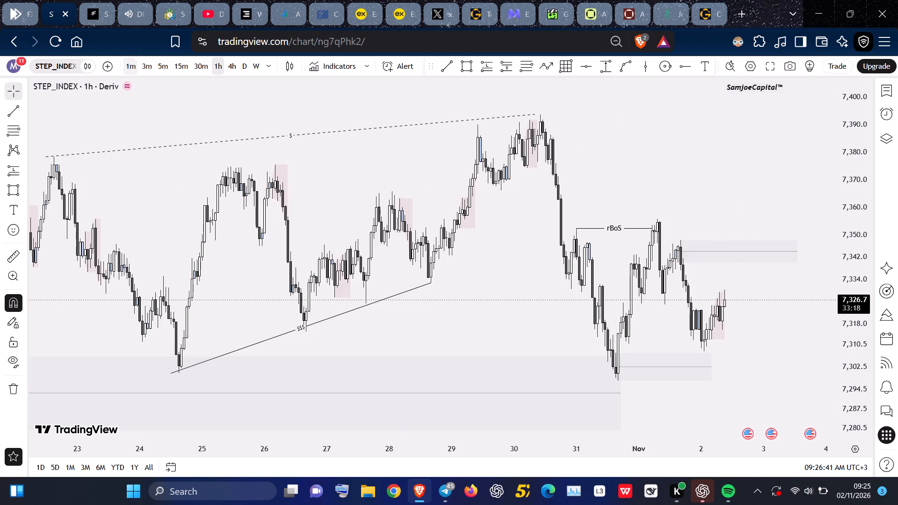
Switch the STEP_INDEX chart to the 15-minute timeframe and reset the chart view.
left_click(182, 72)
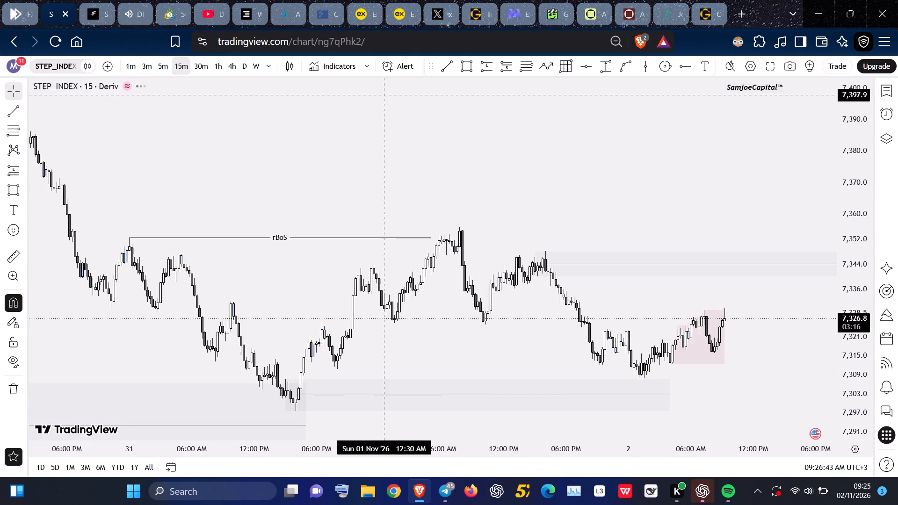
right_click(391, 97)
left_click(407, 105)
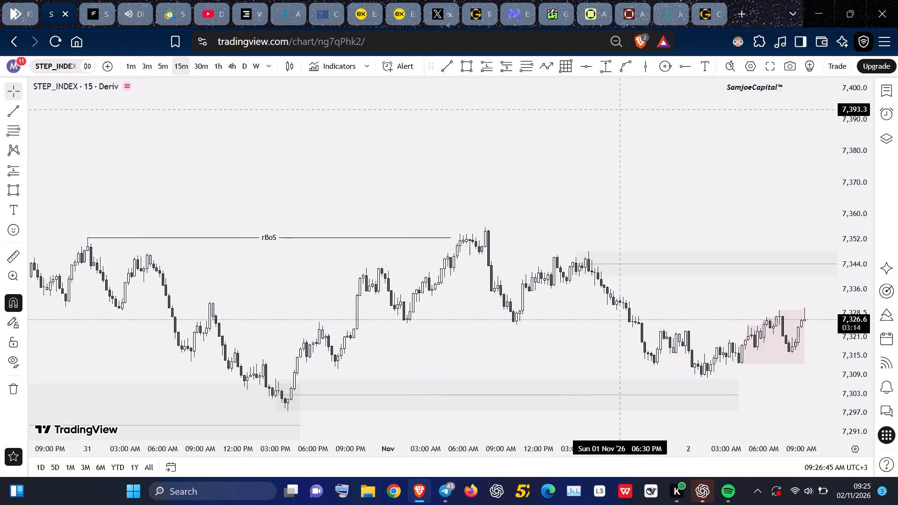
Extend the end of the rBoS line slightly to the breaking candles, at about 5:30 AM on 1 November.
scroll(621, 111, "down", 4)
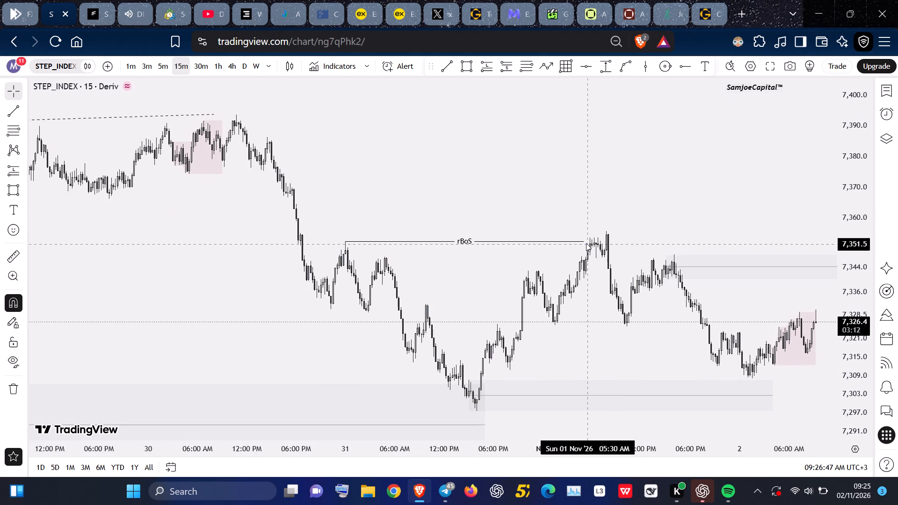
left_click_drag(584, 242, 590, 242)
left_click(612, 212)
Draw a rectangle zone from 7,310.8 to 7,315.4 at the 31 October 7:30 PM low, extending to about 10:00 PM on 1 November.
left_click_drag(686, 201, 627, 181)
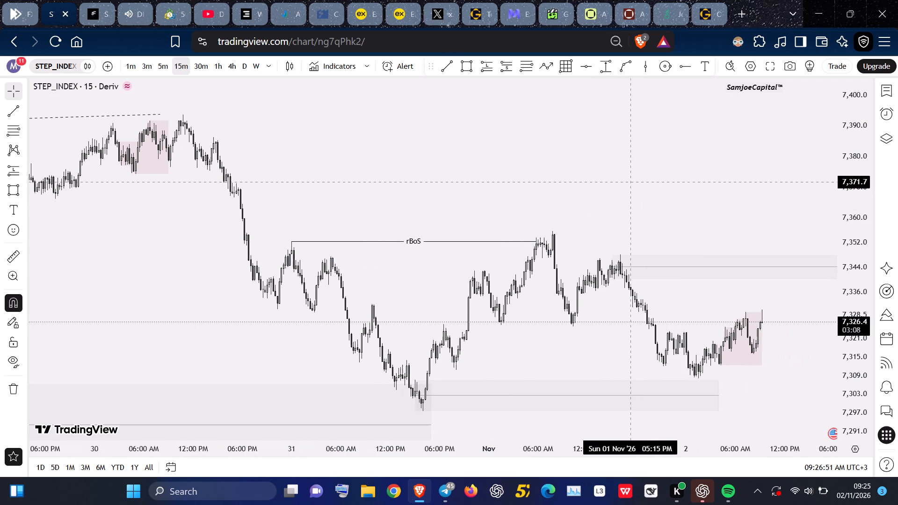
left_click_drag(627, 181, 621, 180)
scroll(573, 211, "up", 3)
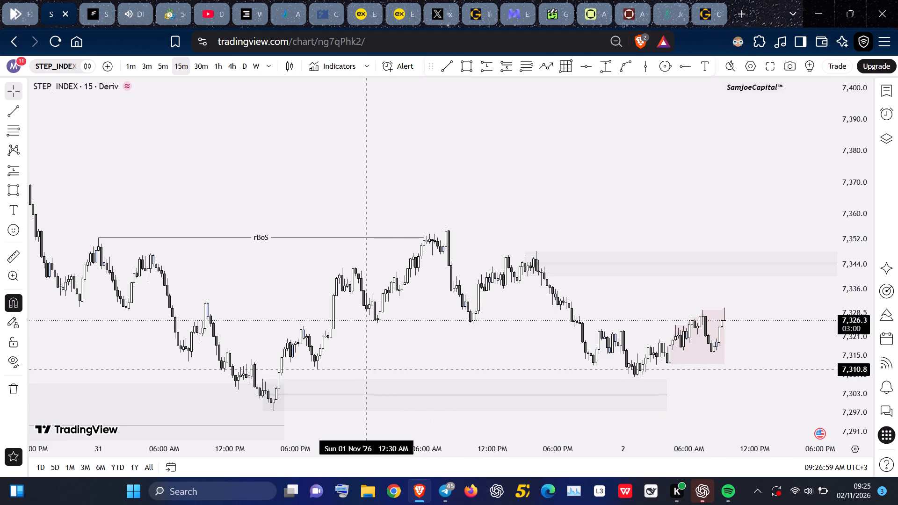
left_click(473, 68)
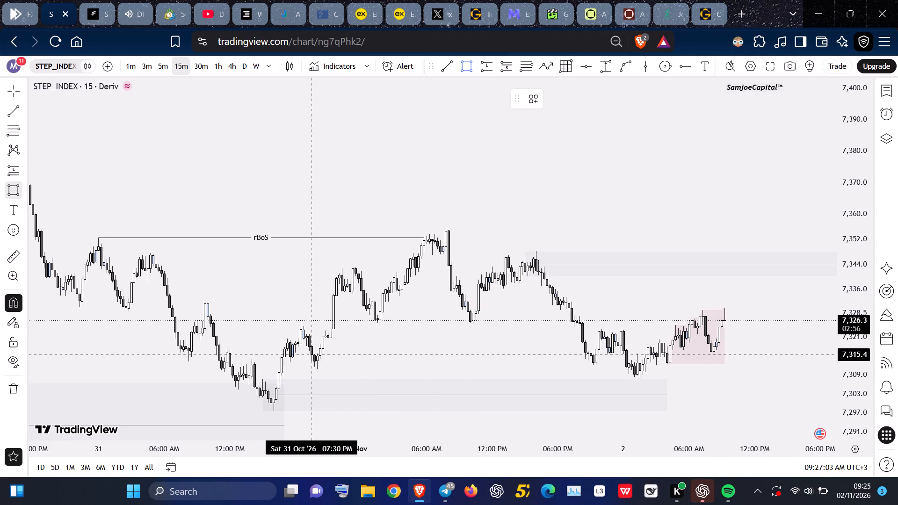
left_click(313, 350)
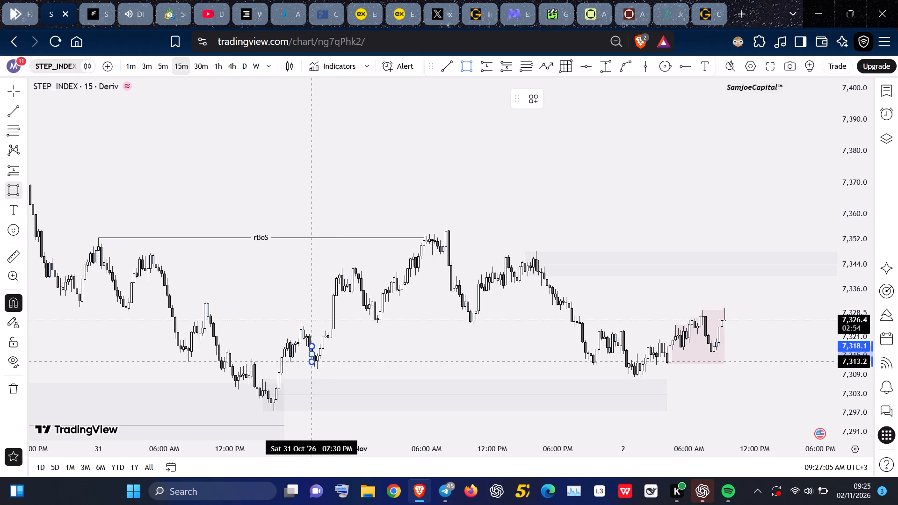
left_click(317, 369)
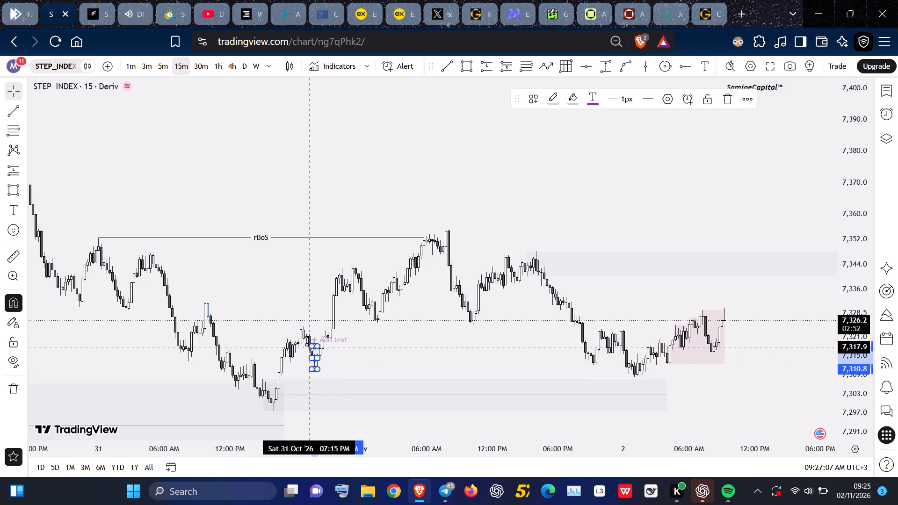
left_click_drag(309, 347, 313, 354)
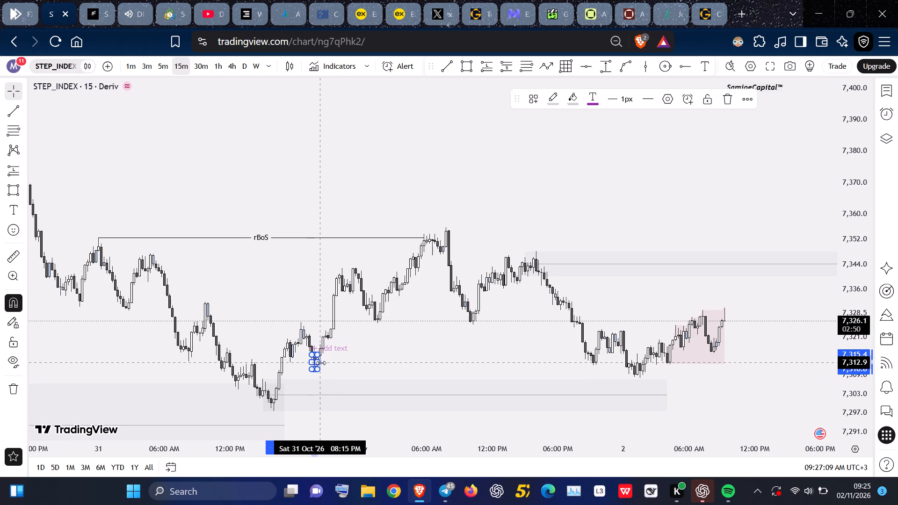
left_click_drag(321, 363, 599, 351)
left_click(616, 293)
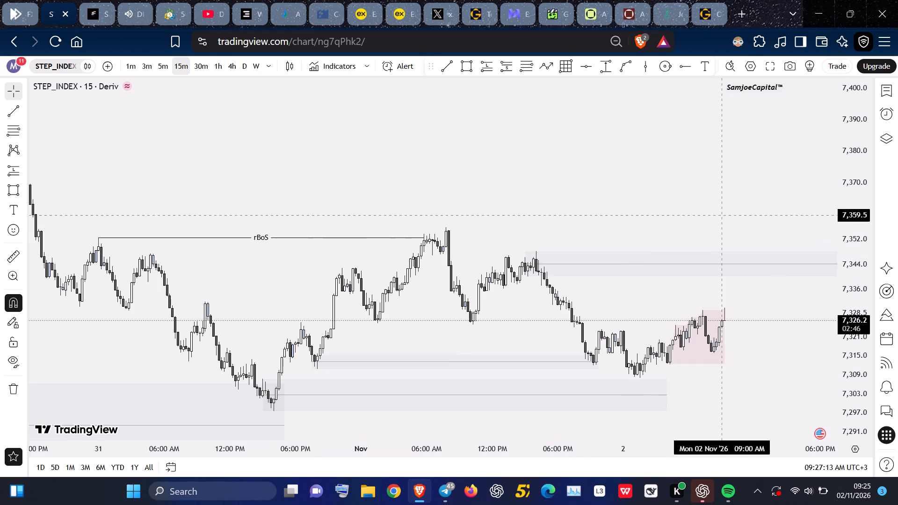
Show the m15 group's drawings on the chart and close the object list.
left_click(884, 137)
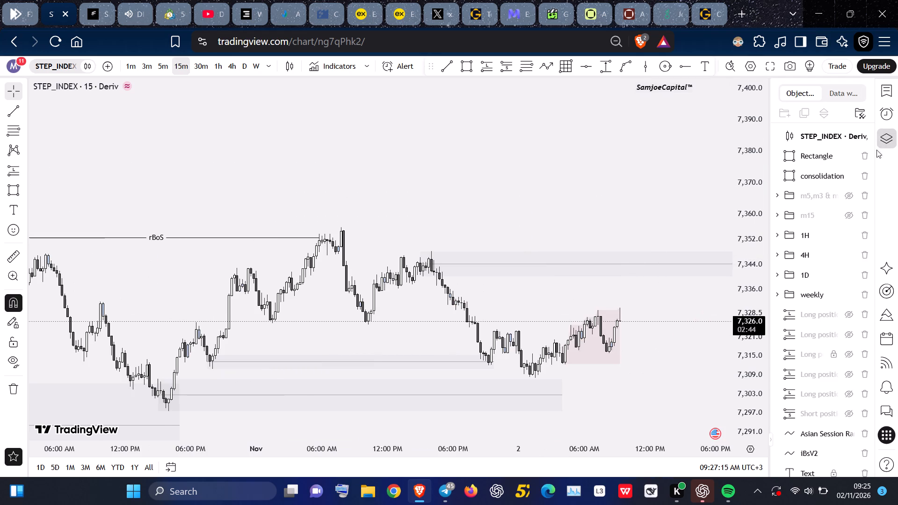
left_click(850, 220)
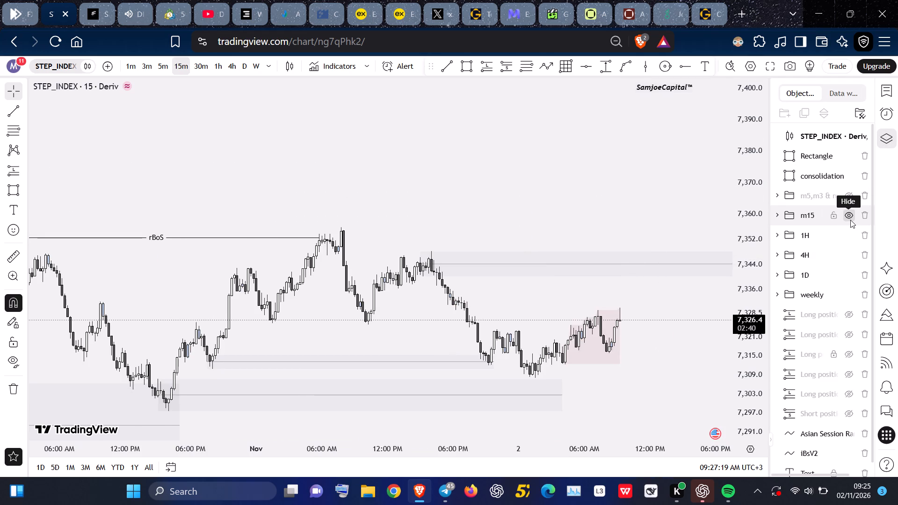
left_click(884, 144)
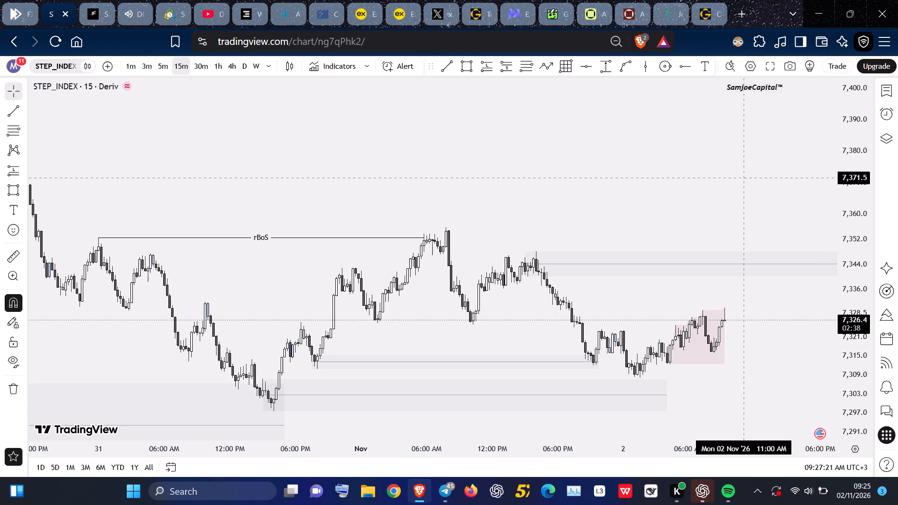
Frame the 15-minute STEP_INDEX zones with the latest candles in view and copy a link to the chart snapshot.
scroll(752, 186, "up", 2)
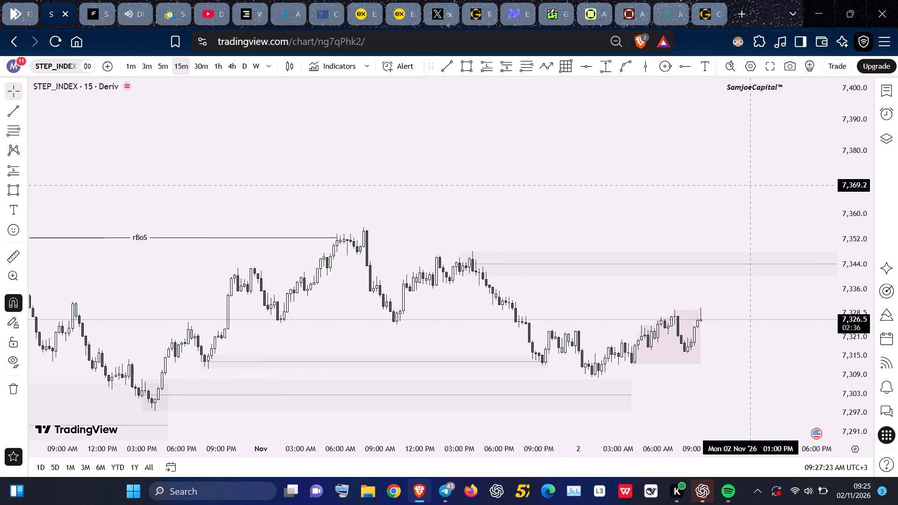
left_click_drag(854, 283, 855, 231)
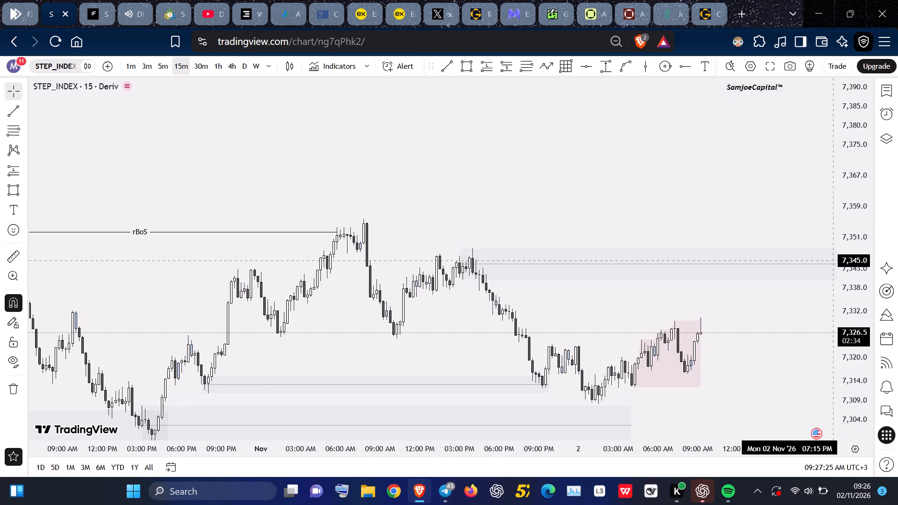
left_click_drag(788, 337, 788, 202)
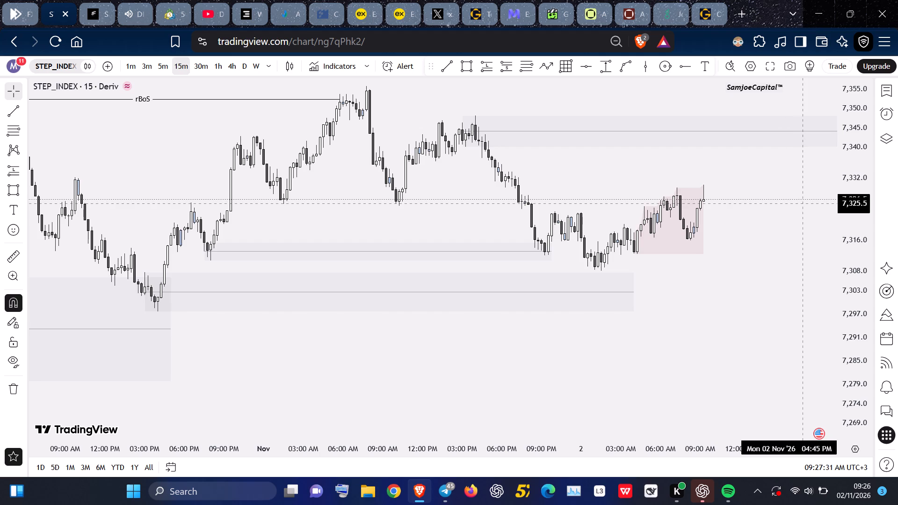
left_click_drag(795, 195, 782, 209)
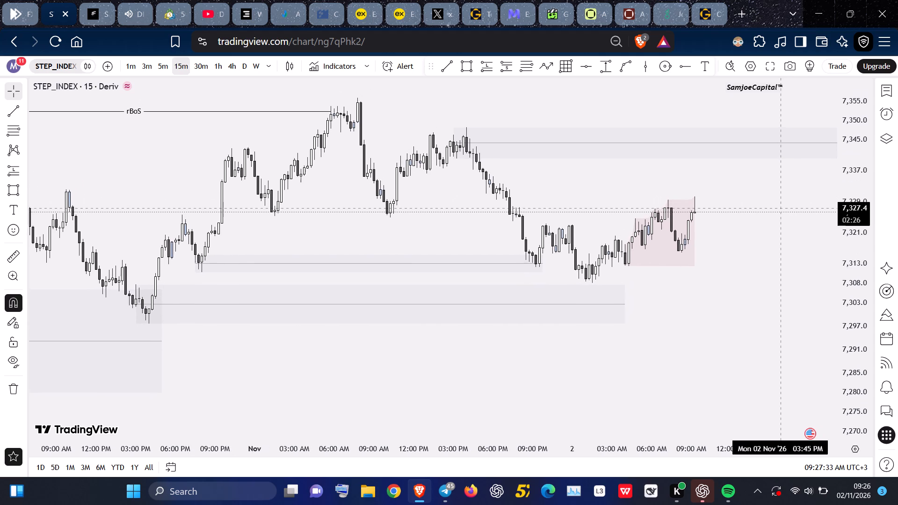
left_click_drag(782, 209, 782, 222)
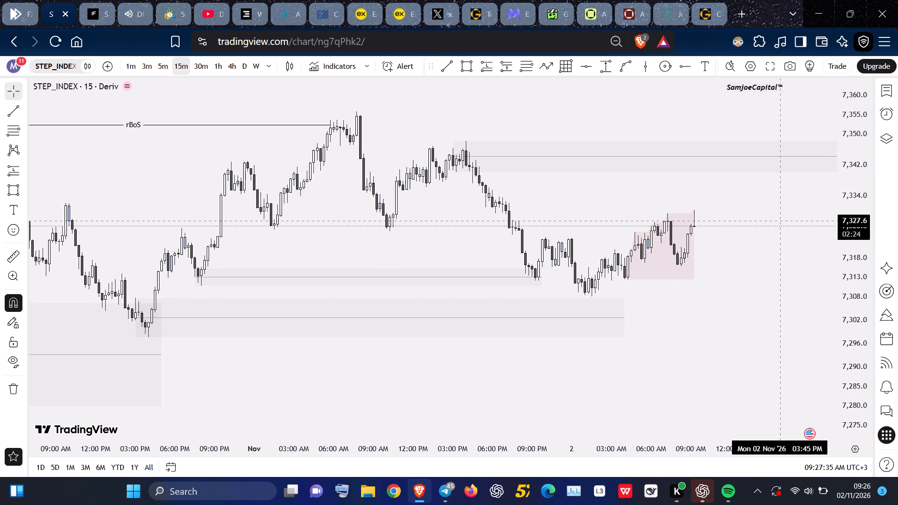
key("alt+s")
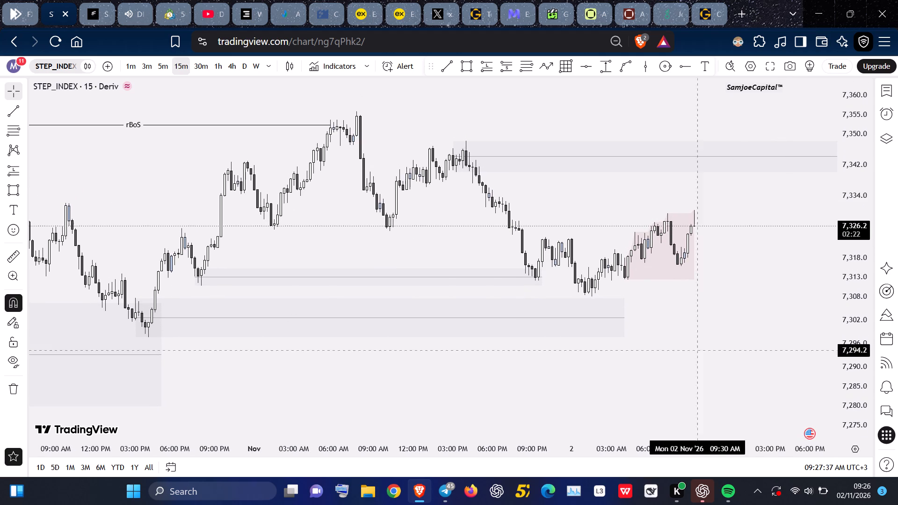
Reorder the Windows taskbar so that Telegram sits directly after the red W app.
left_click_drag(447, 488, 449, 488)
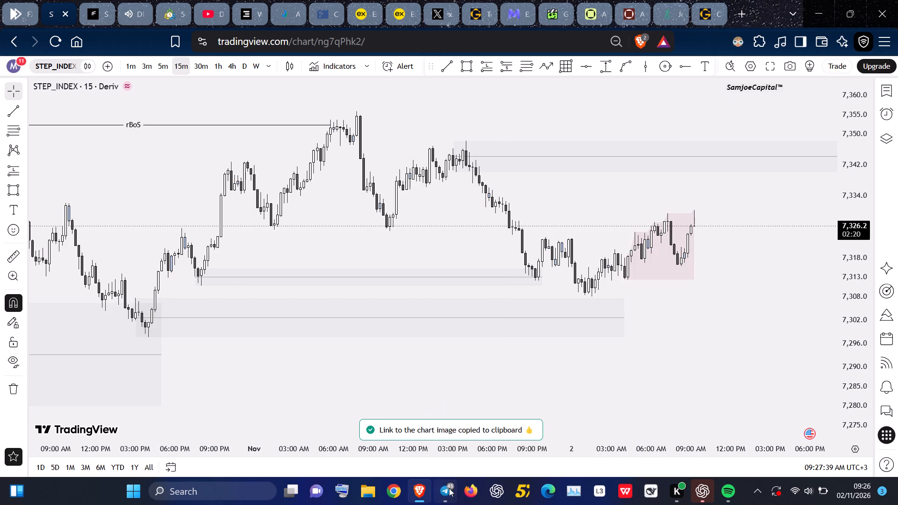
left_click_drag(449, 488, 622, 493)
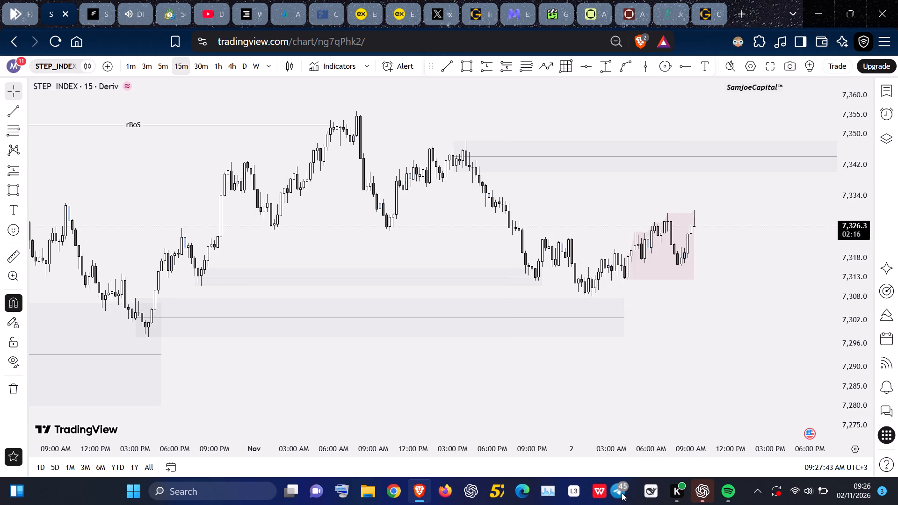
left_click_drag(622, 493, 629, 492)
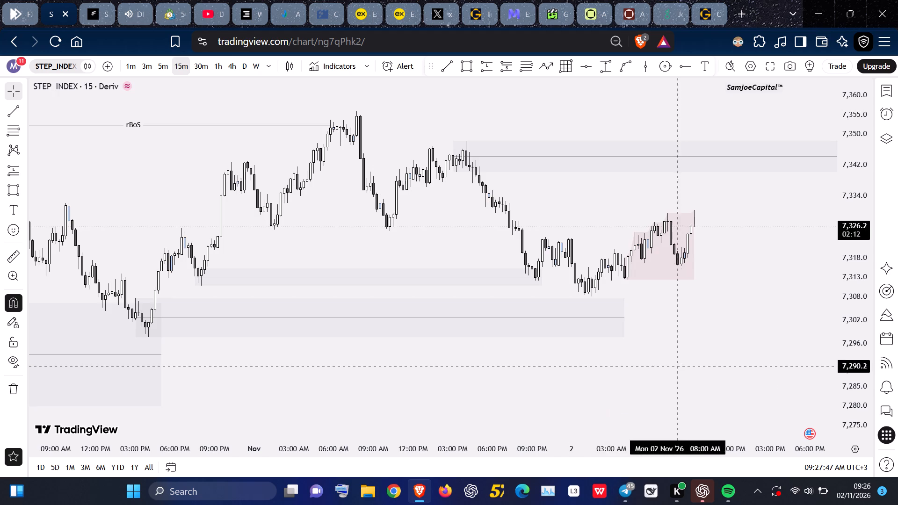
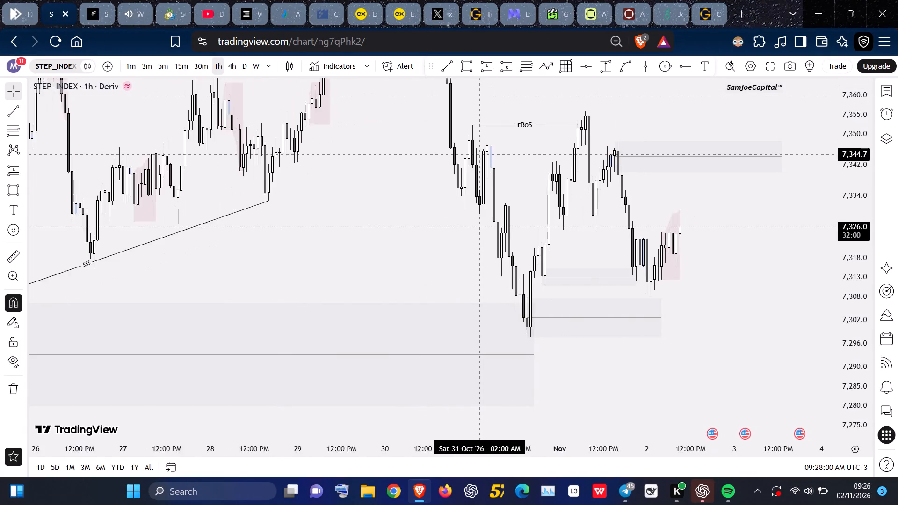
Capture a shareable snapshot of the 1-hour STEP_INDEX chart showing the rBoS line and the zones around 31 October to 2 November.
left_click_drag(697, 204, 703, 277)
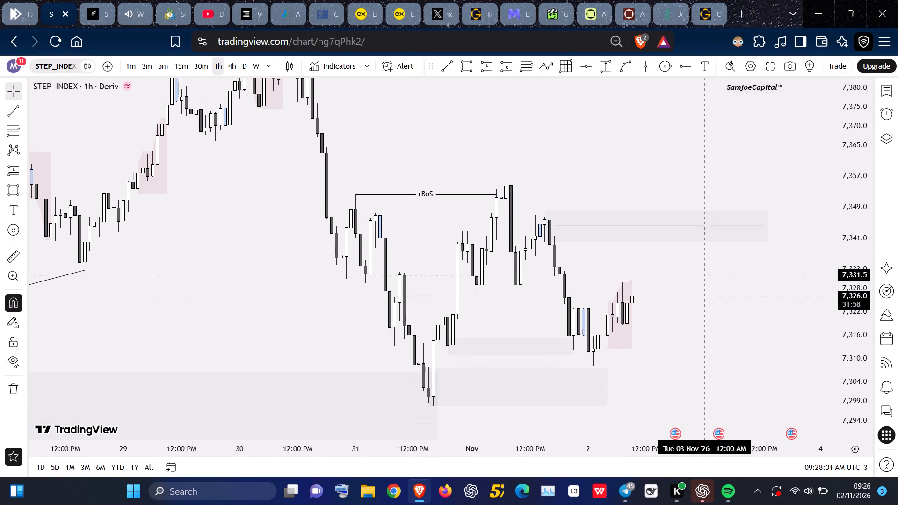
left_click_drag(703, 277, 703, 278)
scroll(703, 276, "up", 1)
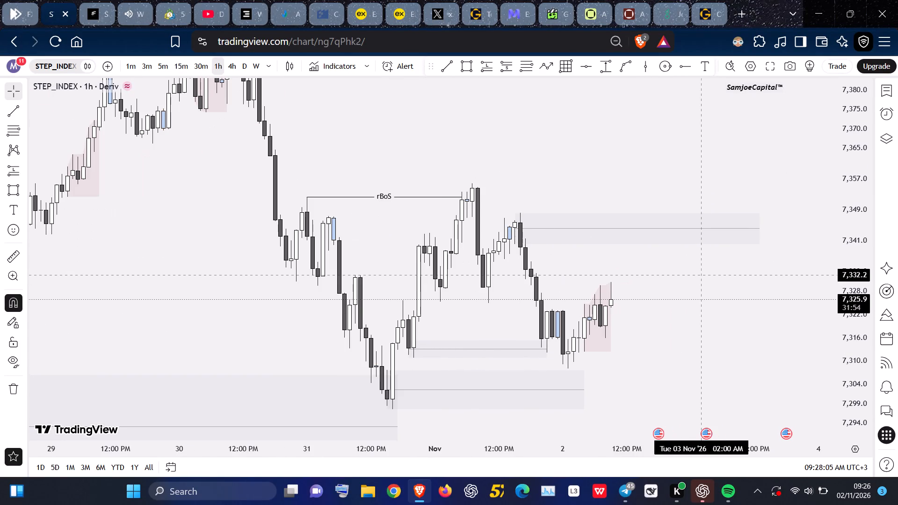
scroll(707, 273, "up", 1)
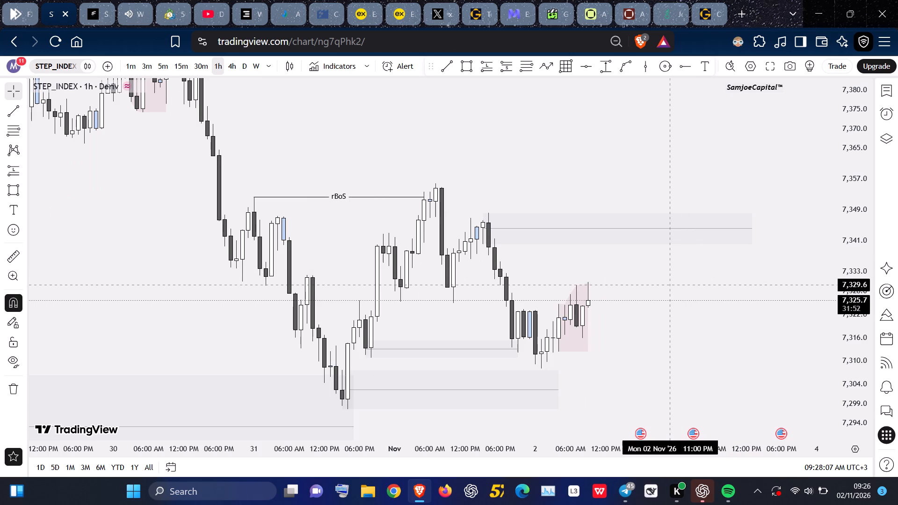
key("alt+s")
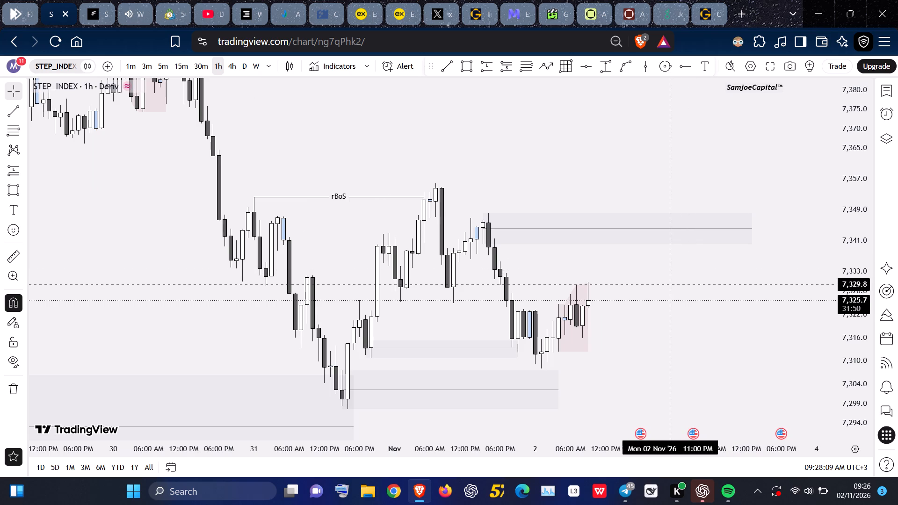
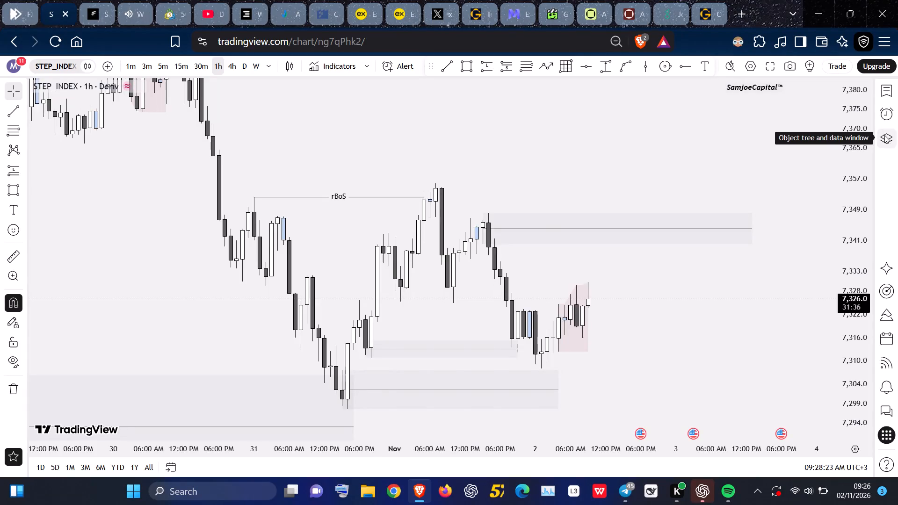
Open the watchlist beside the STEP_INDEX 1-hour chart to browse the saved symbols.
left_click(889, 137)
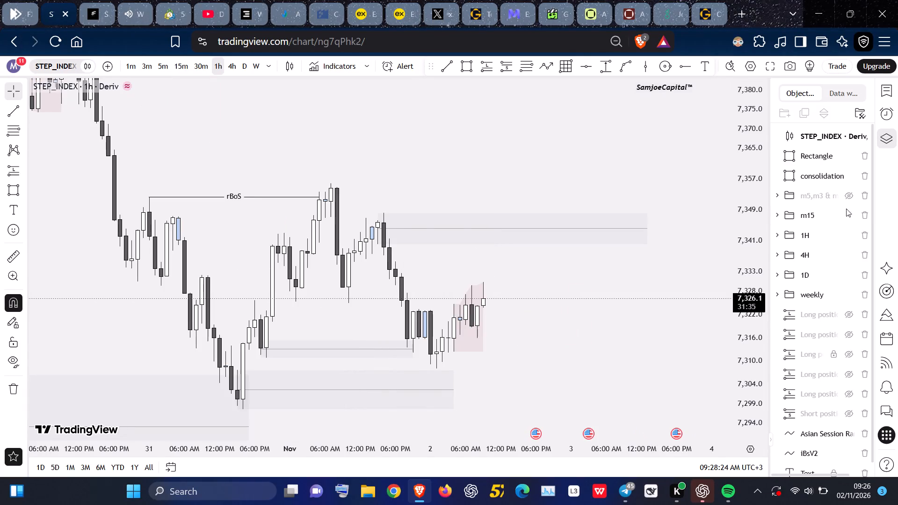
left_click(877, 141)
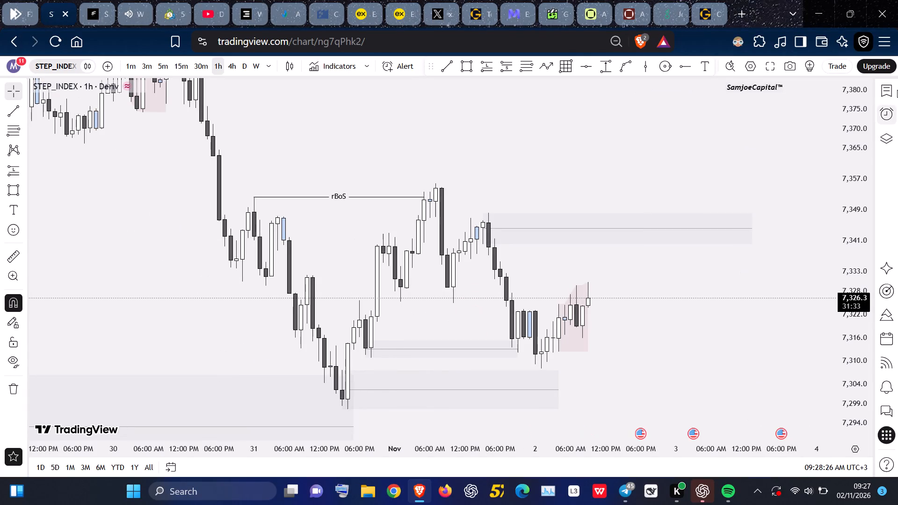
left_click(896, 88)
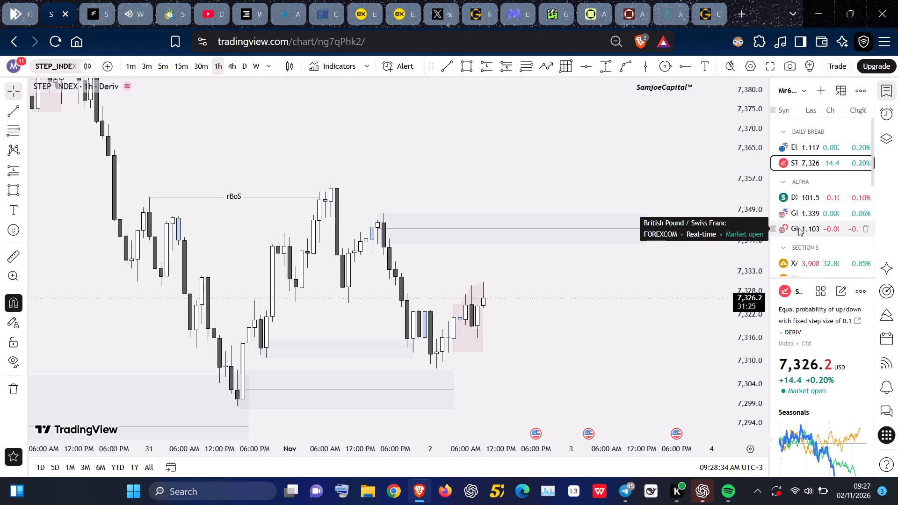
Open the XAUUSD chart from the watchlist's Section S group and close the watchlist.
scroll(814, 214, "down", 1)
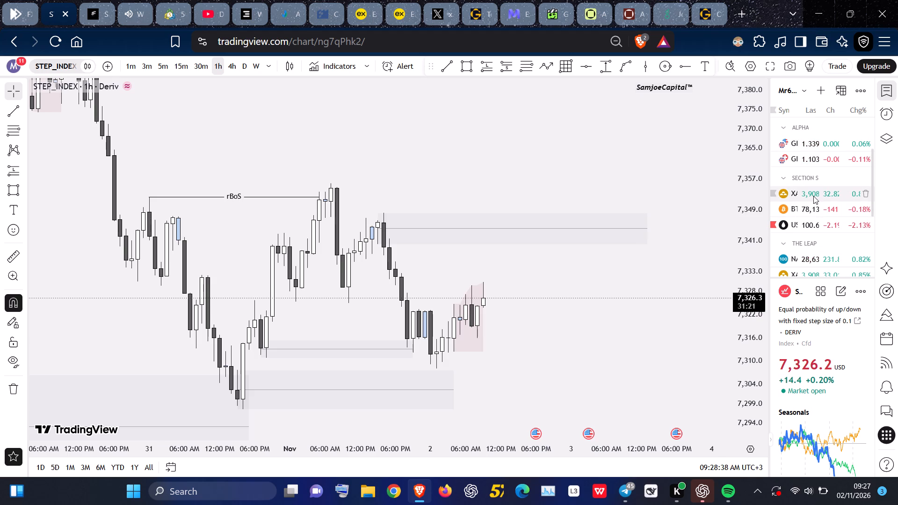
left_click(813, 196)
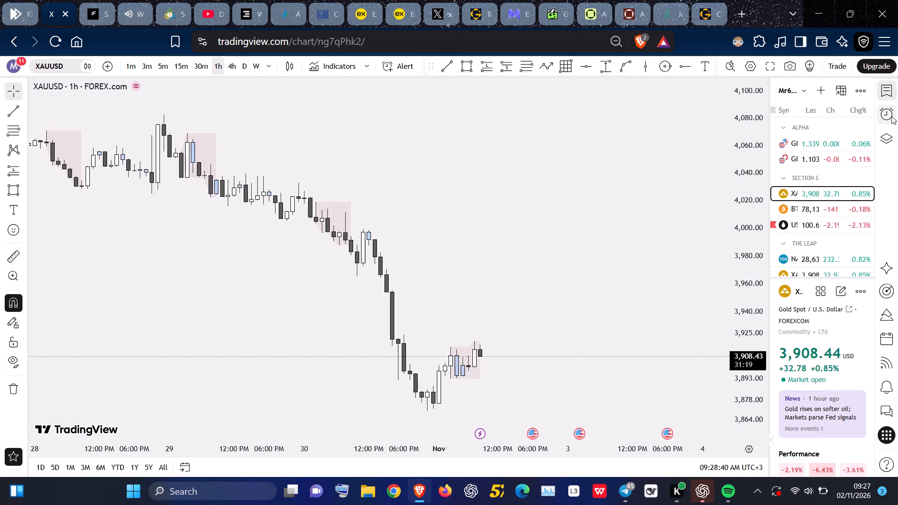
left_click(889, 94)
Switch the XAUUSD chart to the daily timeframe and reset the chart view.
scroll(742, 238, "down", 5)
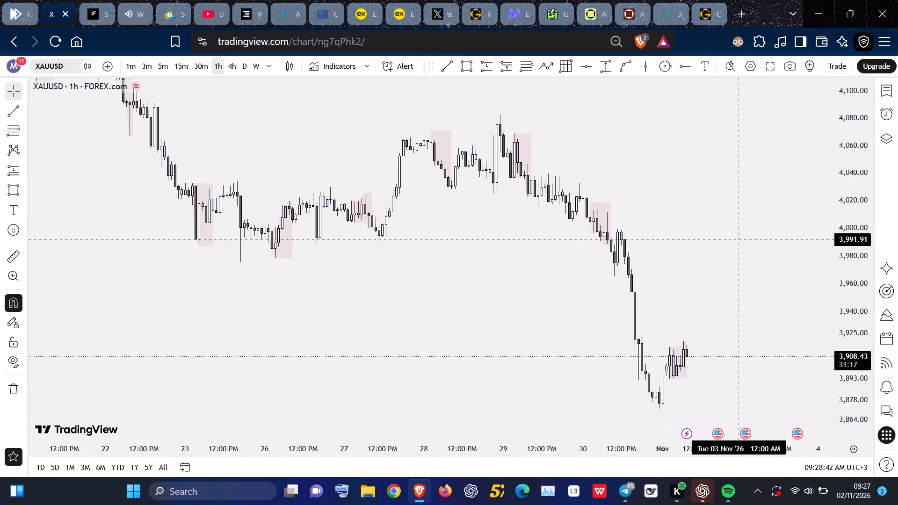
left_click(241, 68)
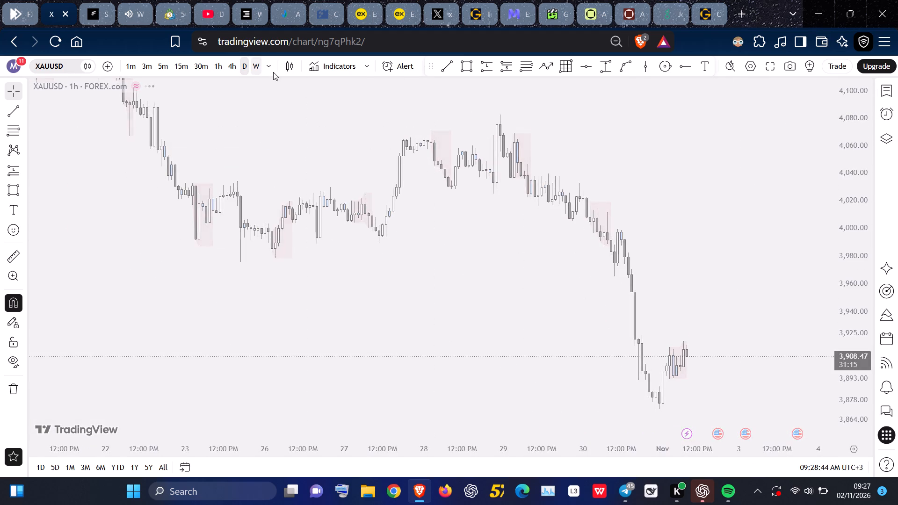
right_click(555, 139)
left_click(586, 153)
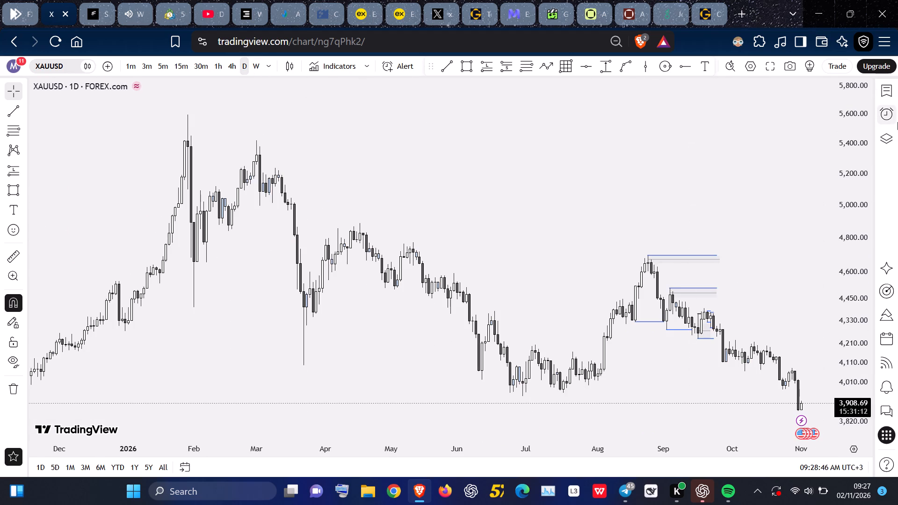
Open the object list and delete all ungrouped trendlines and rectangles, keeping the indicators and the H1, h4 and D1 groups.
left_click(883, 141)
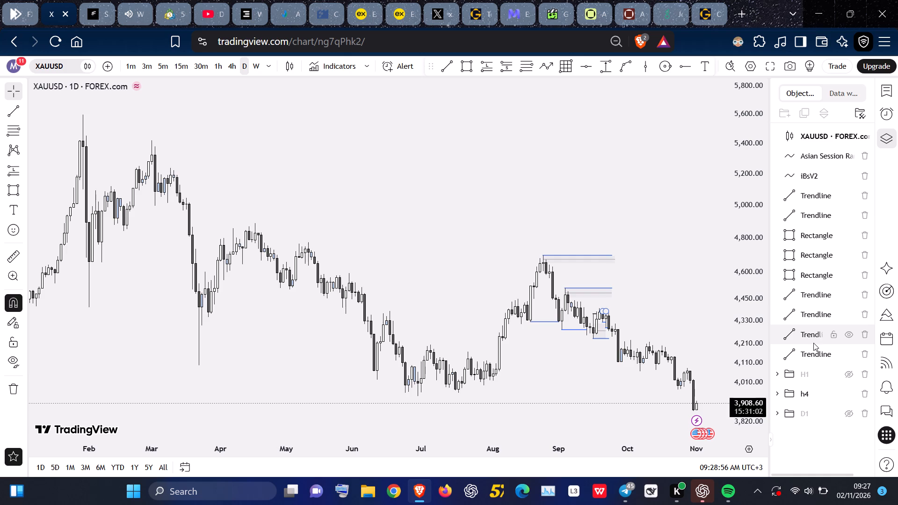
left_click(826, 197)
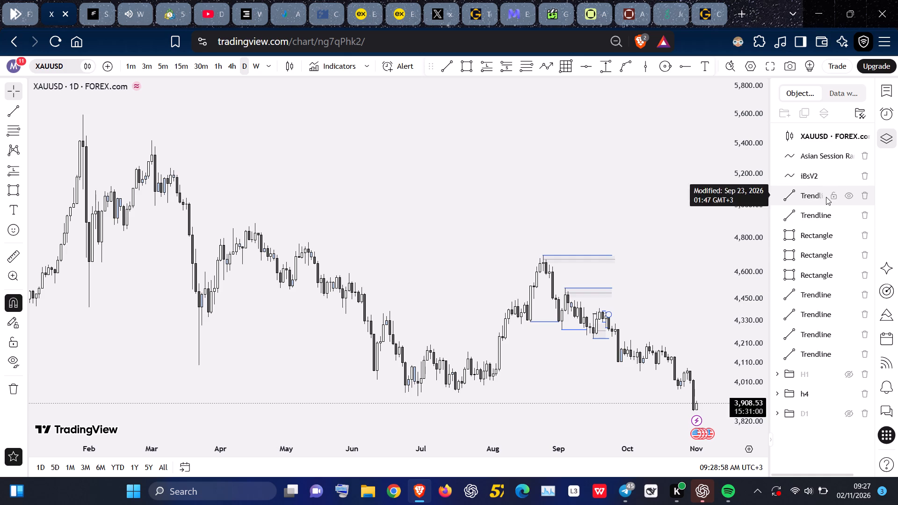
left_click(826, 222)
left_click(809, 242)
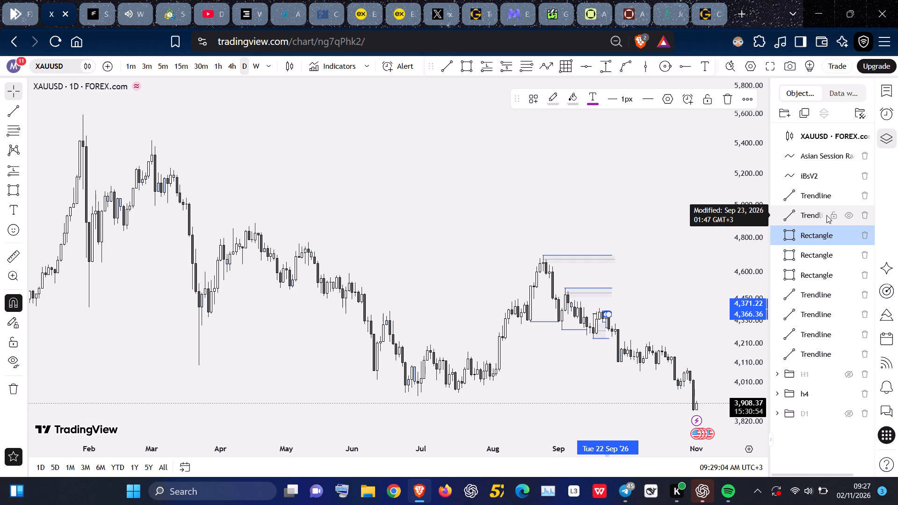
left_click(868, 231)
left_click(869, 231)
left_click(869, 231)
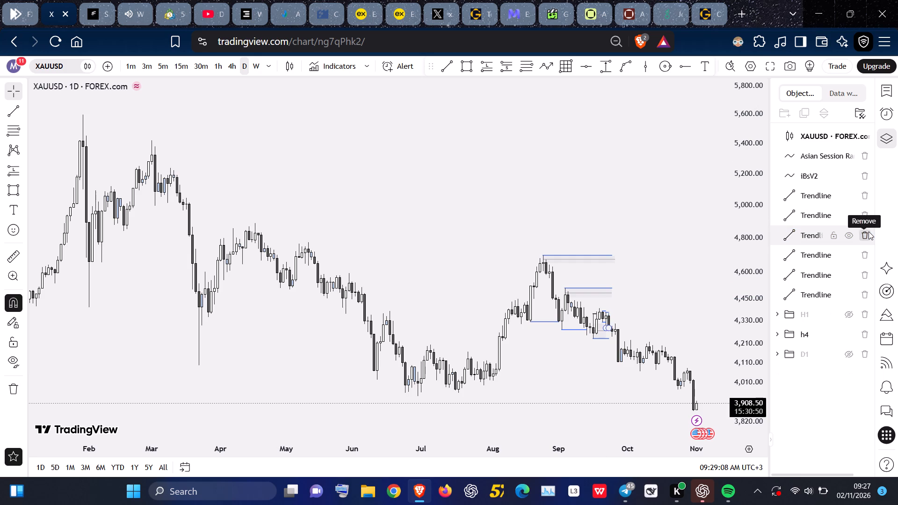
triple_click(869, 231)
left_click(869, 231)
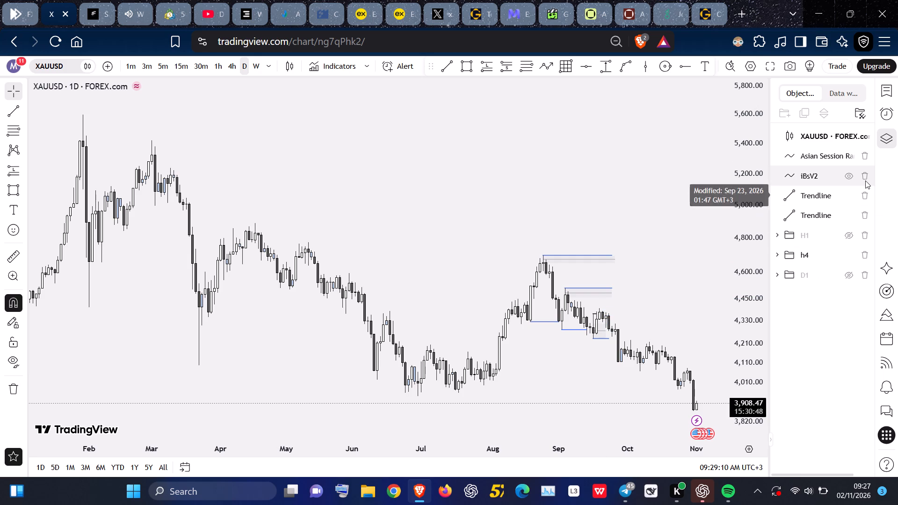
left_click(867, 195)
left_click(867, 195)
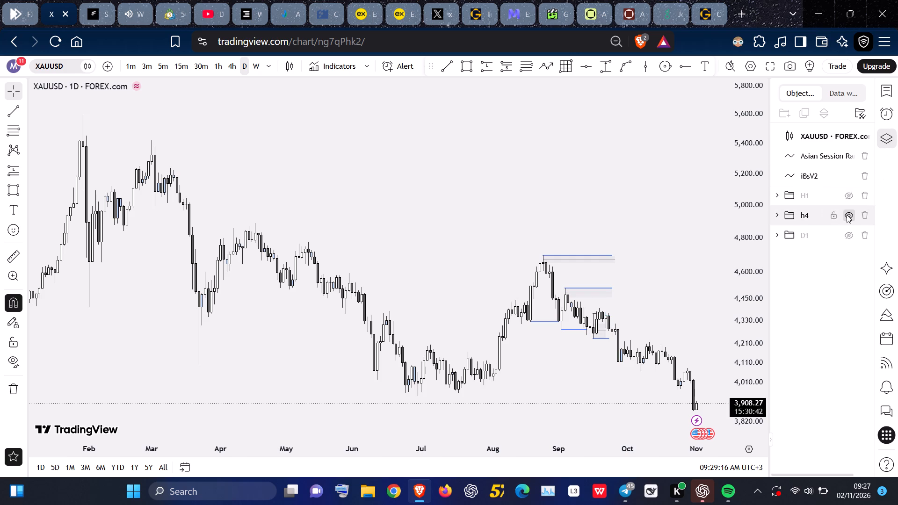
Hide the h4 group's drawings on the XAUUSD chart.
left_click(847, 215)
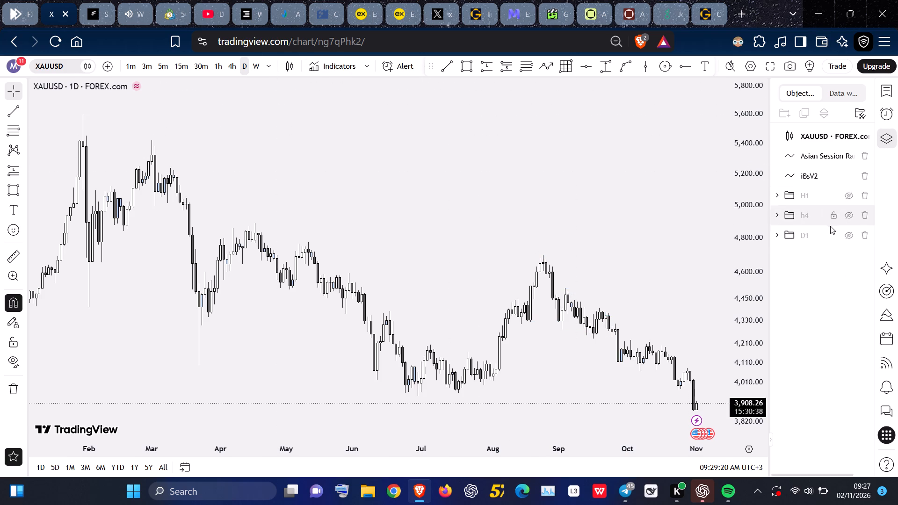
Show the D1 group's drawings on the XAUUSD chart and close the object list.
left_click(848, 233)
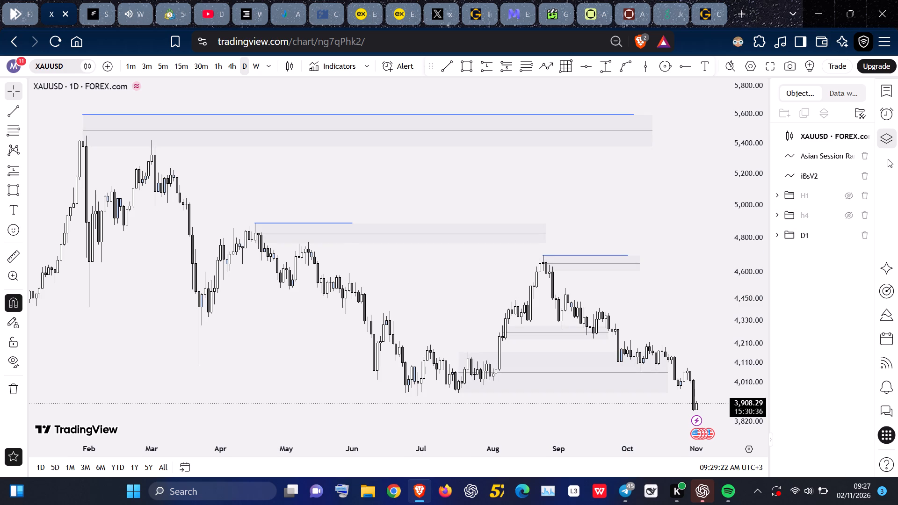
left_click(889, 142)
Extend the lowest daily demand zone, near the 4,000 level, forward in time to the latest November candle.
scroll(807, 145, "down", 4)
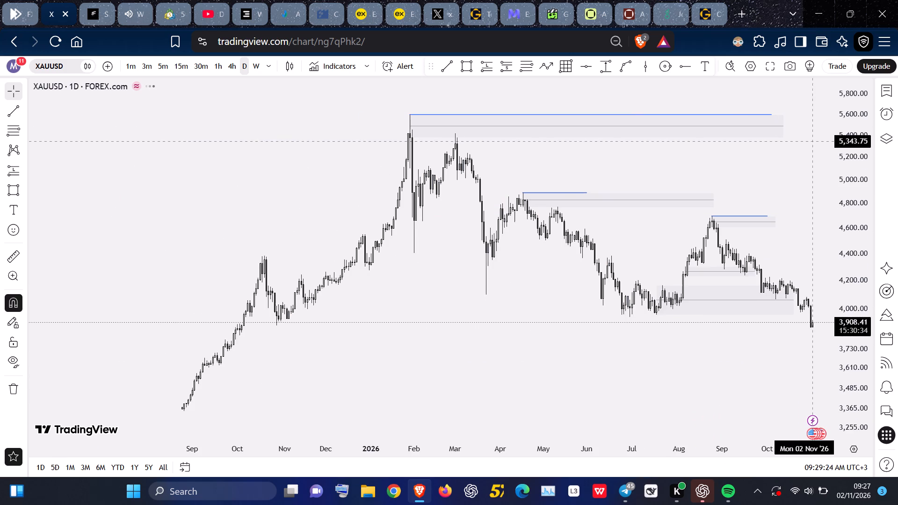
left_click_drag(817, 176, 739, 166)
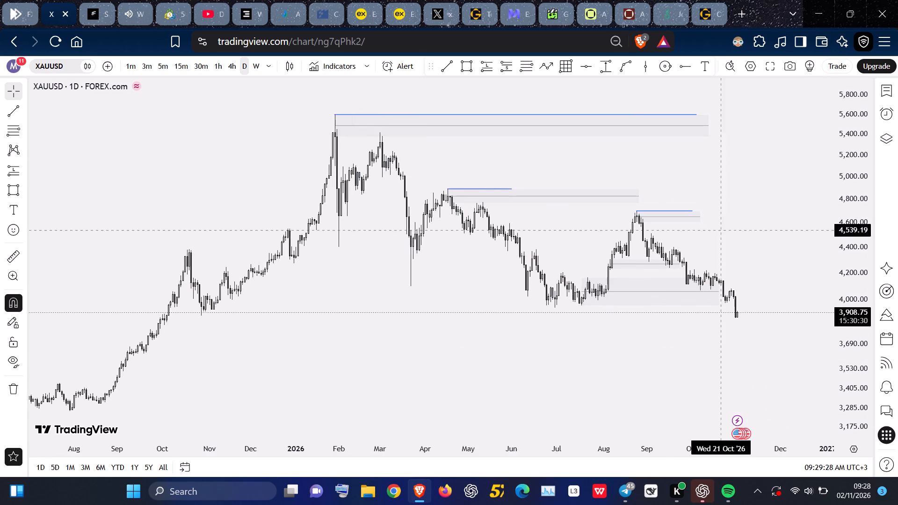
left_click_drag(717, 290, 739, 284)
left_click(759, 254)
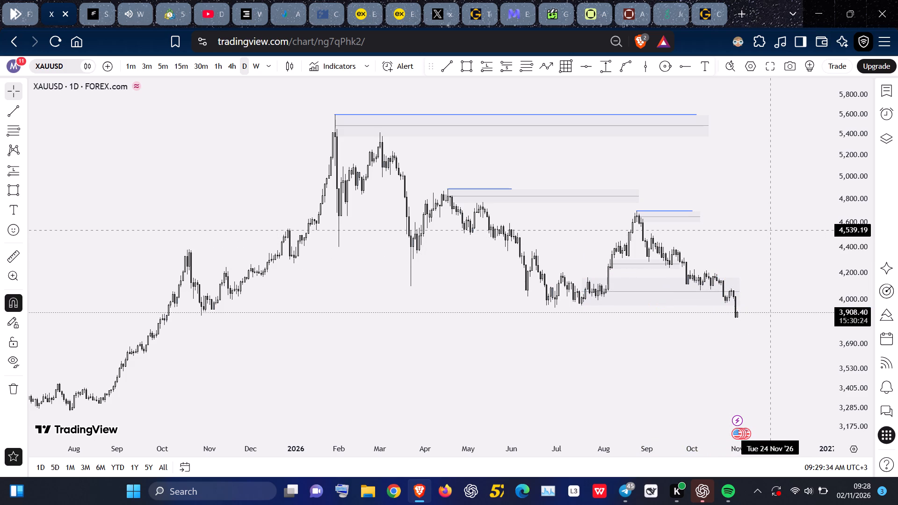
Frame the daily XAUUSD chart with all its D1 zones and copy a link to its snapshot image.
scroll(773, 226, "up", 1)
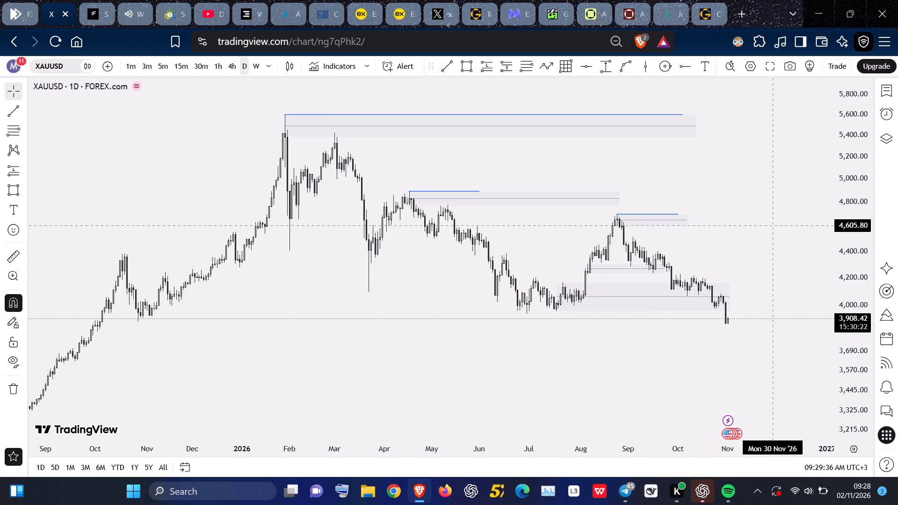
scroll(773, 226, "up", 1)
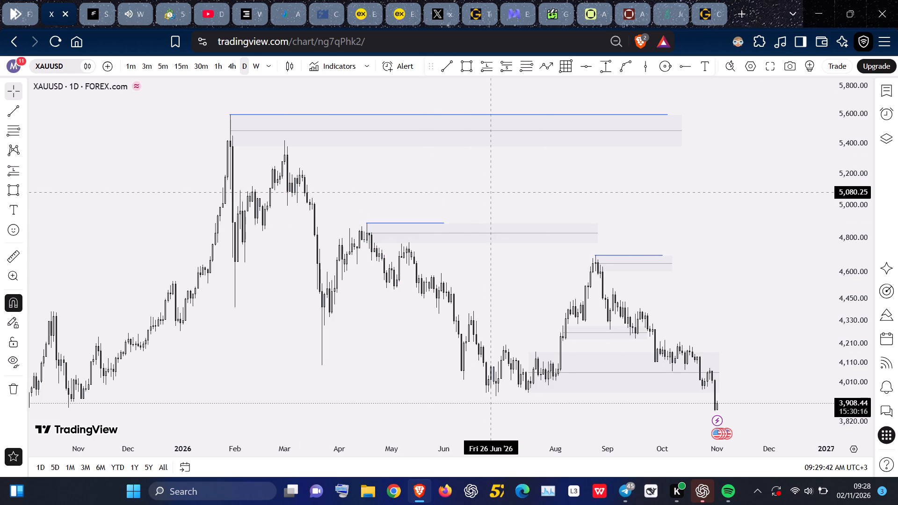
key("alt+s")
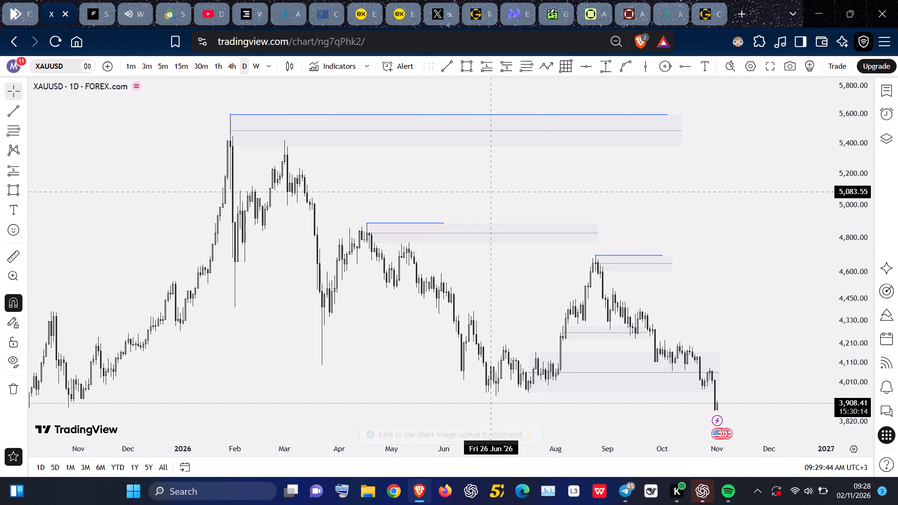
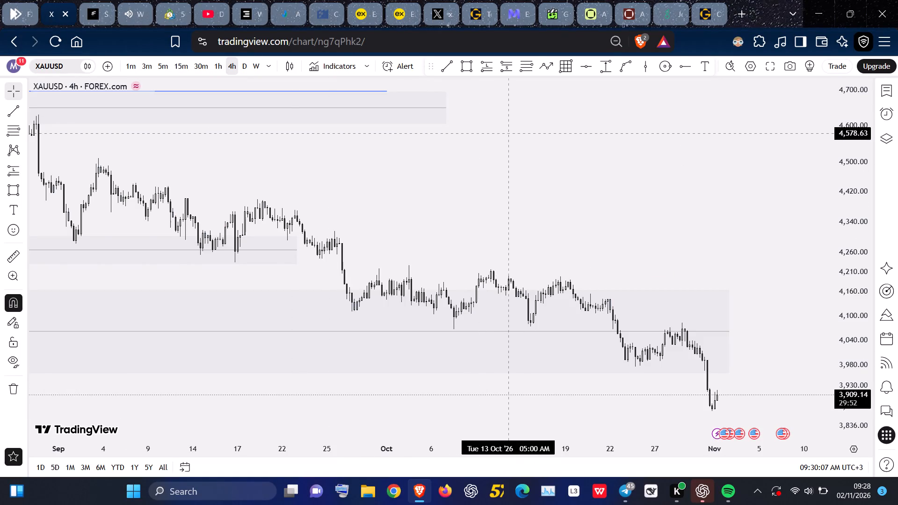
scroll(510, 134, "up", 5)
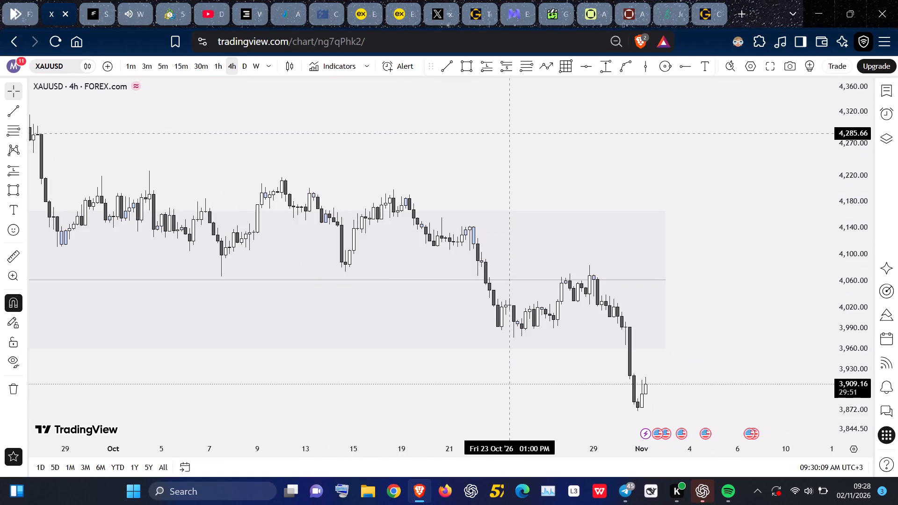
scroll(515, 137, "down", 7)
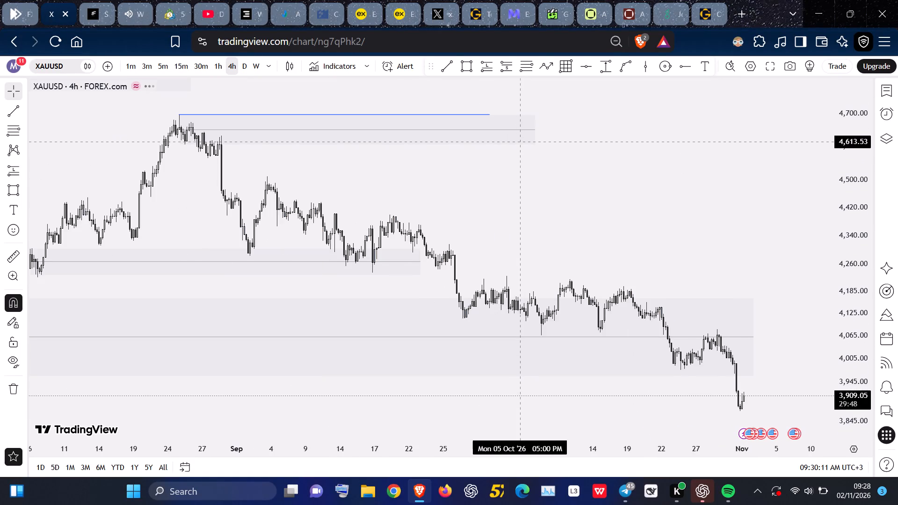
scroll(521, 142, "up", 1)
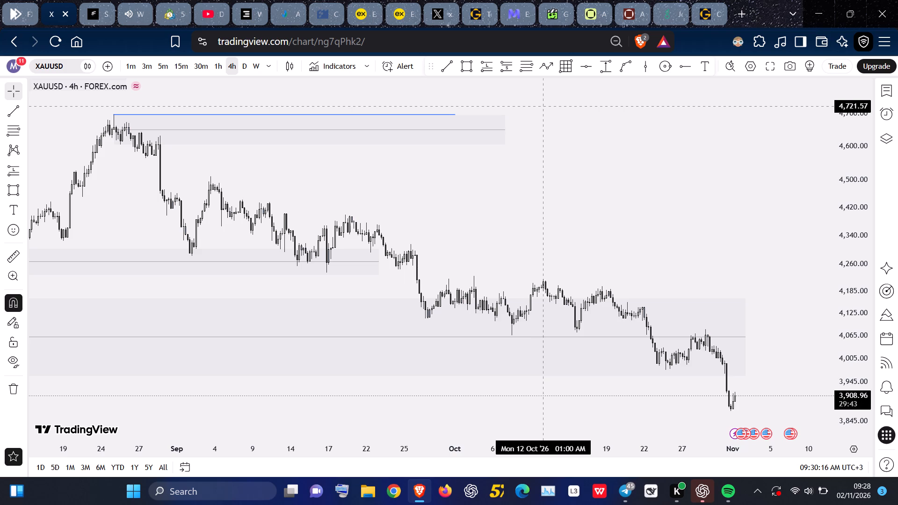
Examine the XAUUSD 4h price structure and the marked zones from the spring decline through early November.
scroll(544, 107, "down", 1)
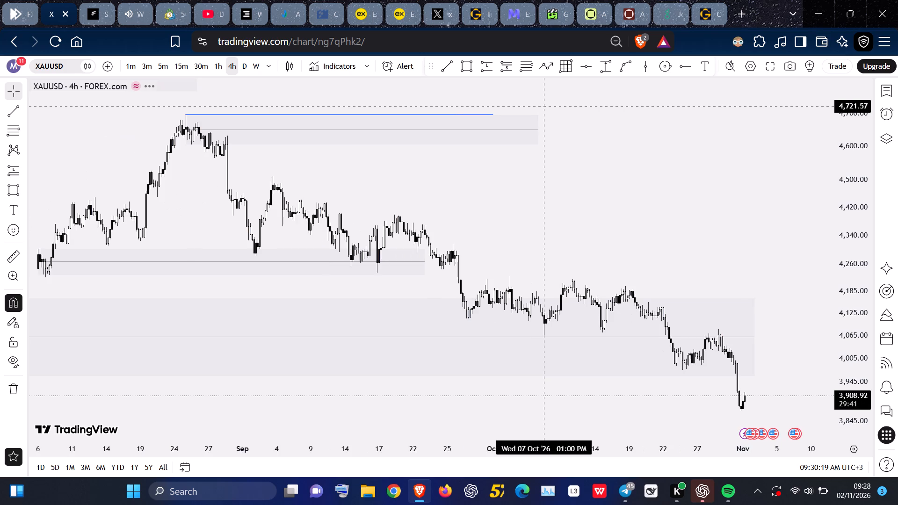
scroll(544, 107, "up", 1)
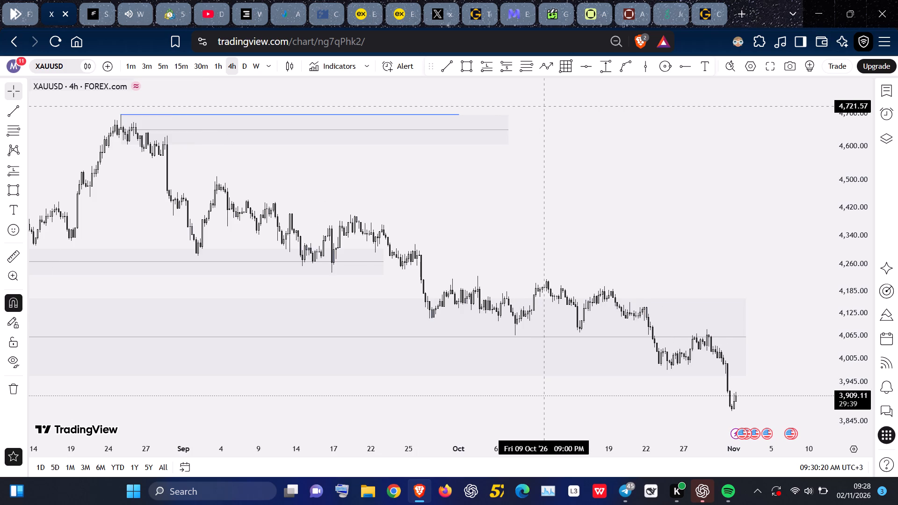
scroll(544, 107, "down", 8)
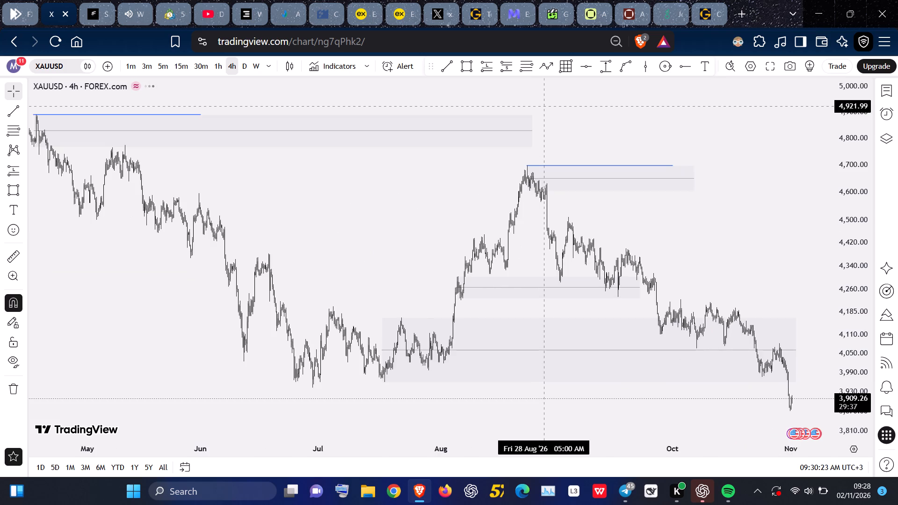
scroll(544, 107, "up", 6)
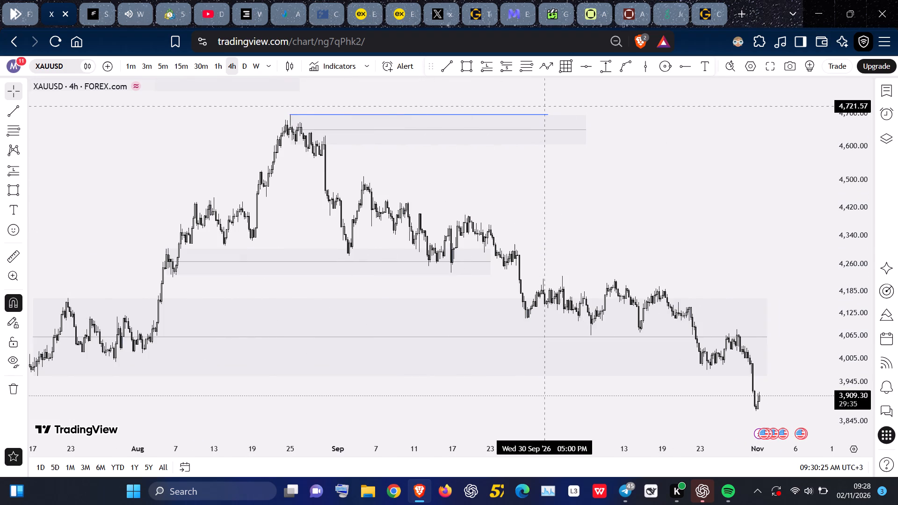
scroll(544, 107, "up", 4)
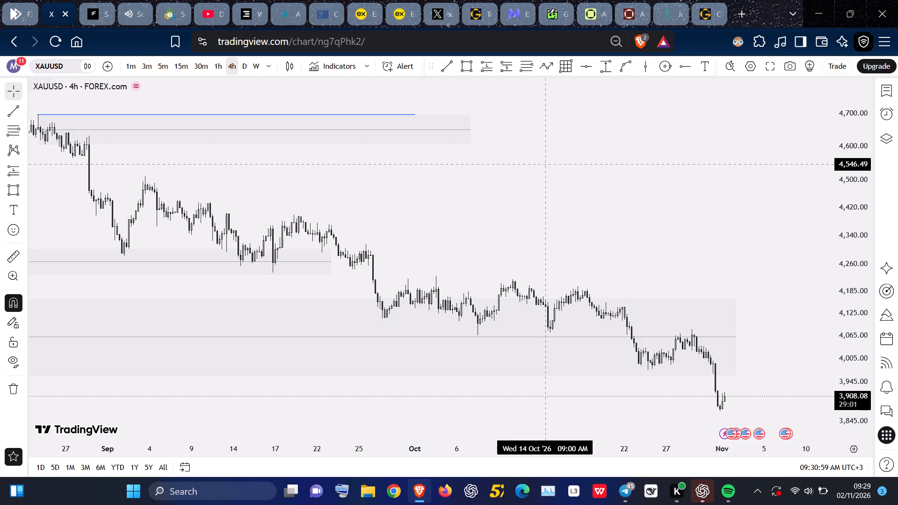
scroll(544, 176, "down", 4)
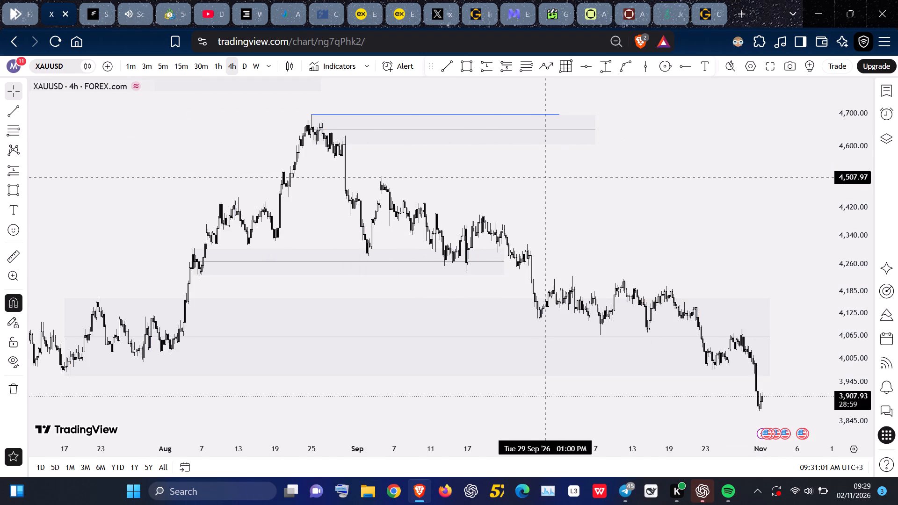
scroll(548, 178, "down", 2)
scroll(549, 180, "up", 1)
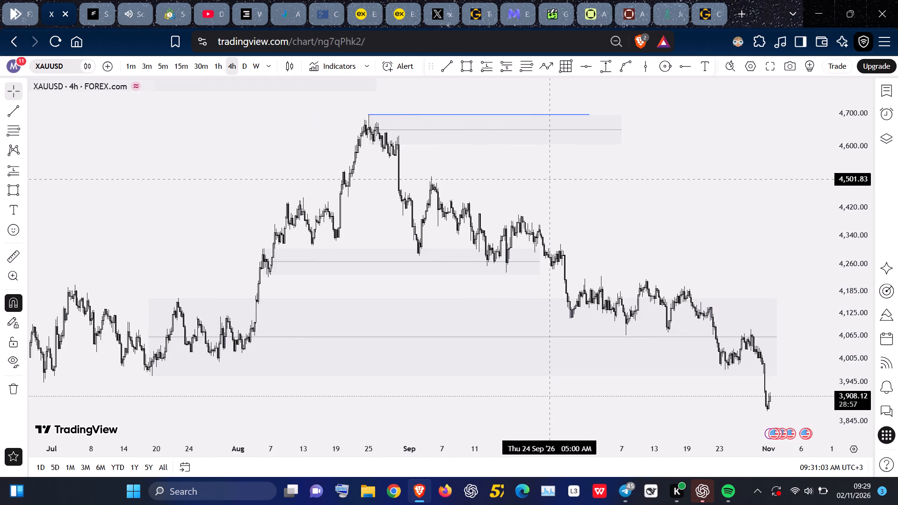
left_click_drag(614, 191, 594, 188)
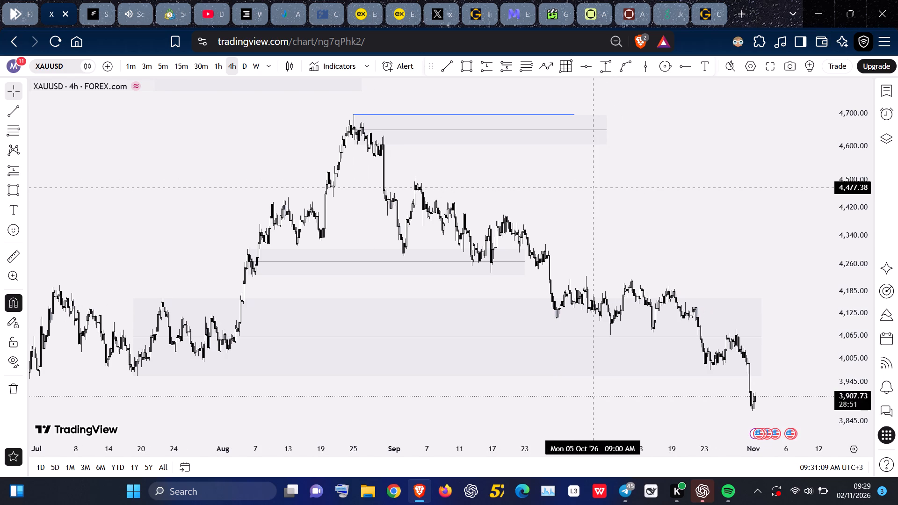
left_click_drag(594, 188, 591, 188)
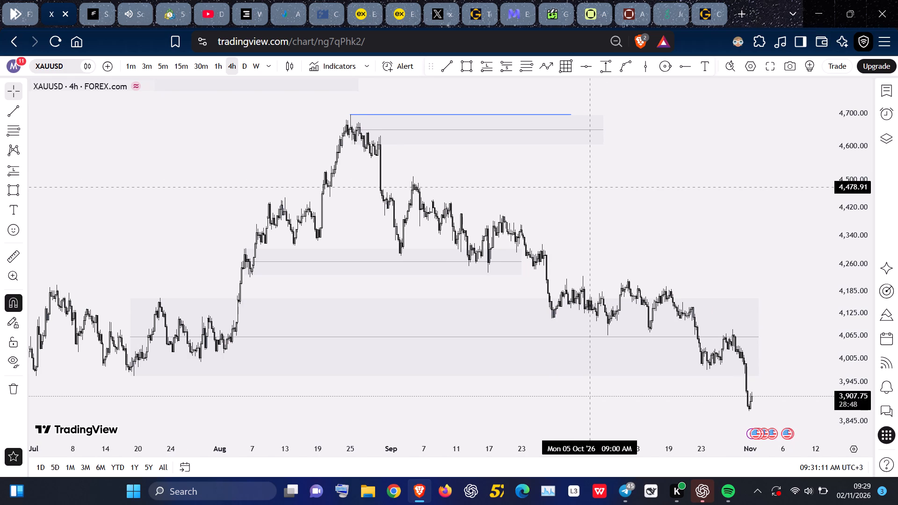
left_click_drag(591, 188, 594, 196)
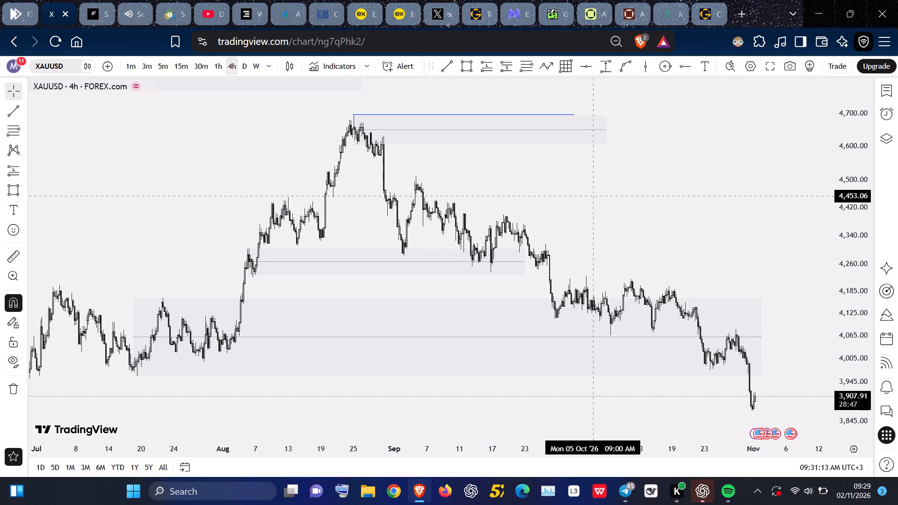
left_click_drag(594, 196, 587, 195)
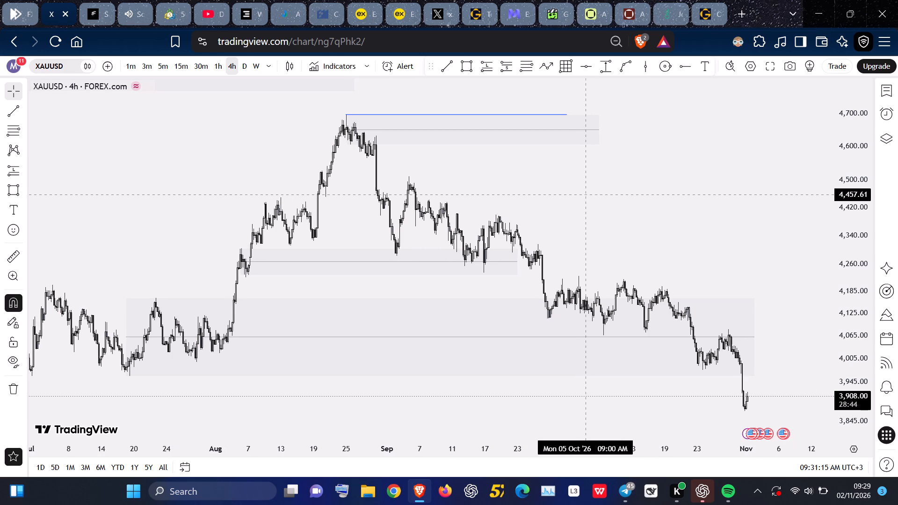
left_click_drag(587, 195, 584, 195)
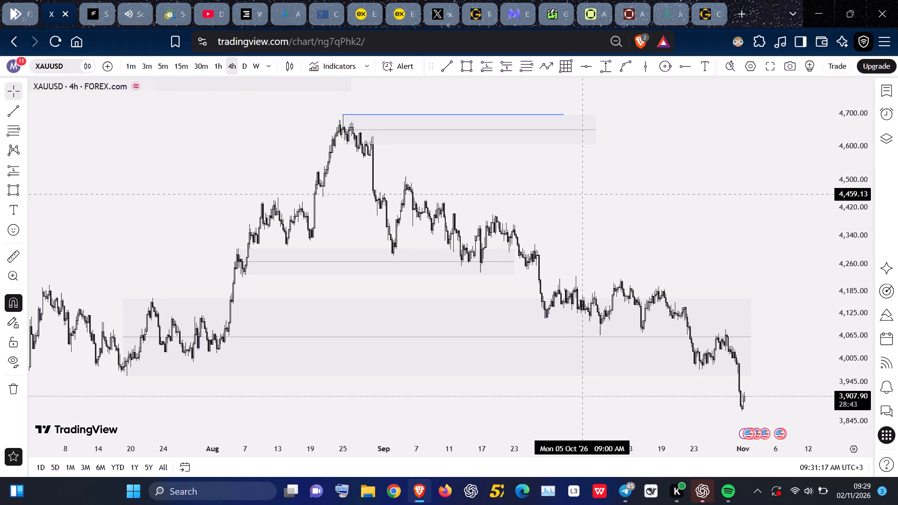
left_click_drag(584, 195, 582, 194)
Draw a horizontal trendline at 3,942.55 from the 30 June low to 30 October and apply the Major Inducement template.
scroll(582, 194, "down", 2)
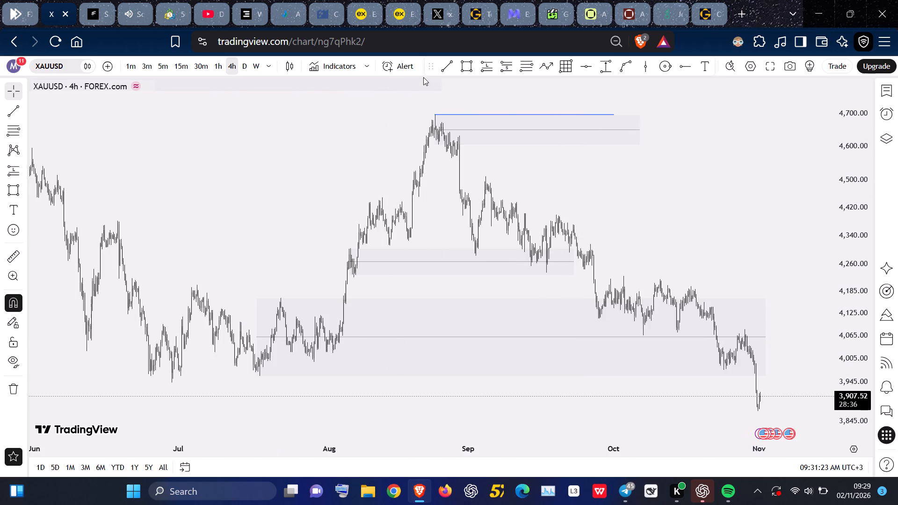
left_click(445, 61)
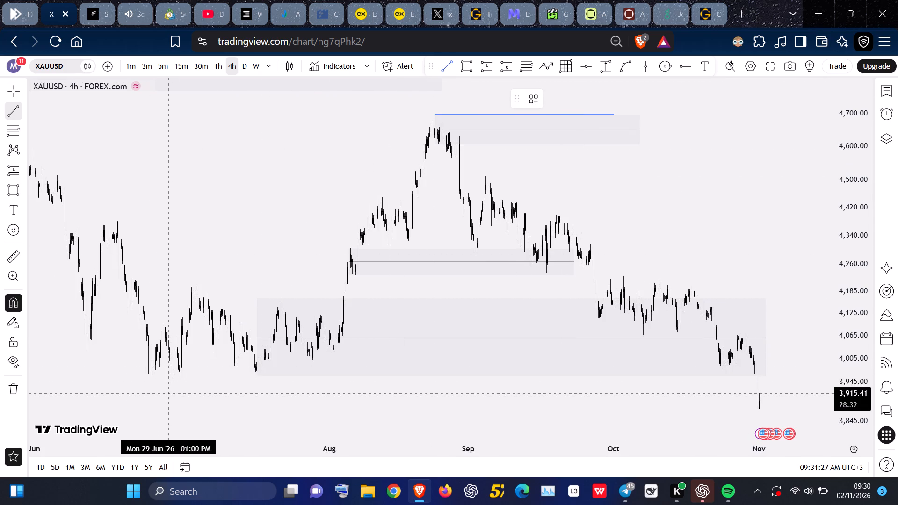
left_click(173, 393)
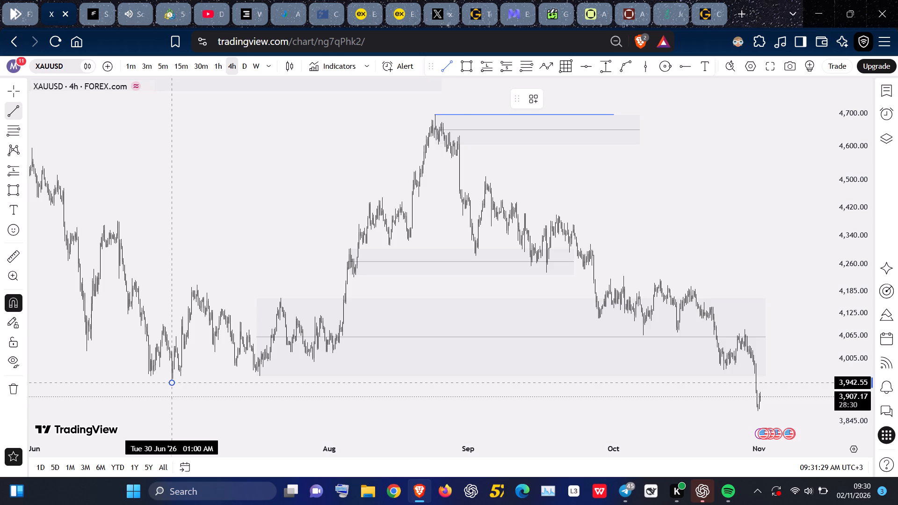
left_click(755, 325, "shift")
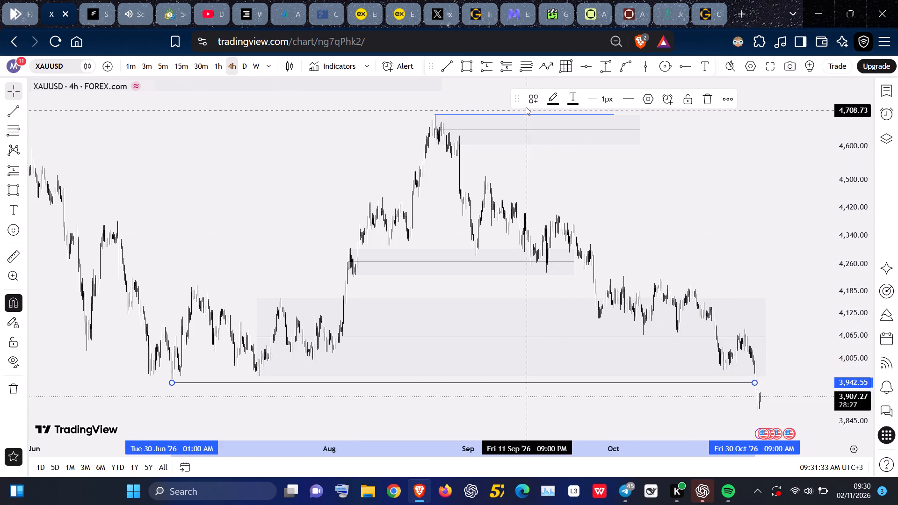
left_click(528, 102)
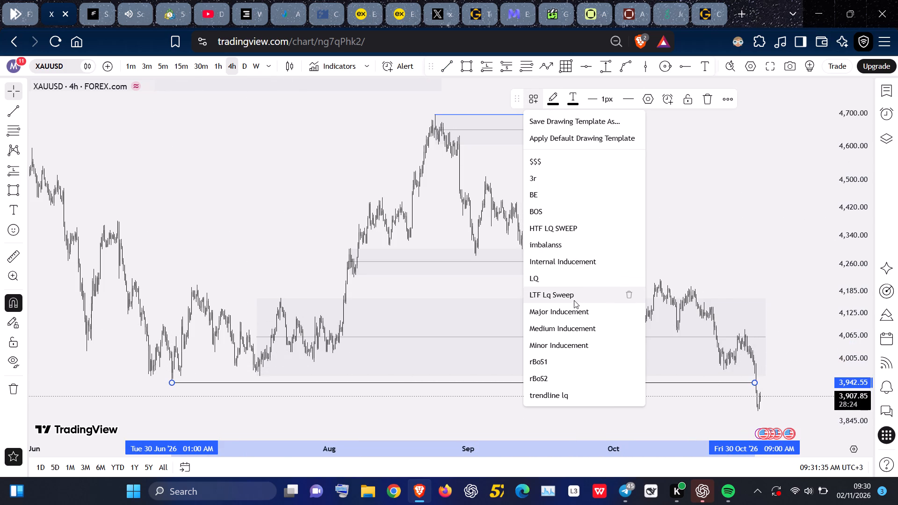
left_click(574, 308)
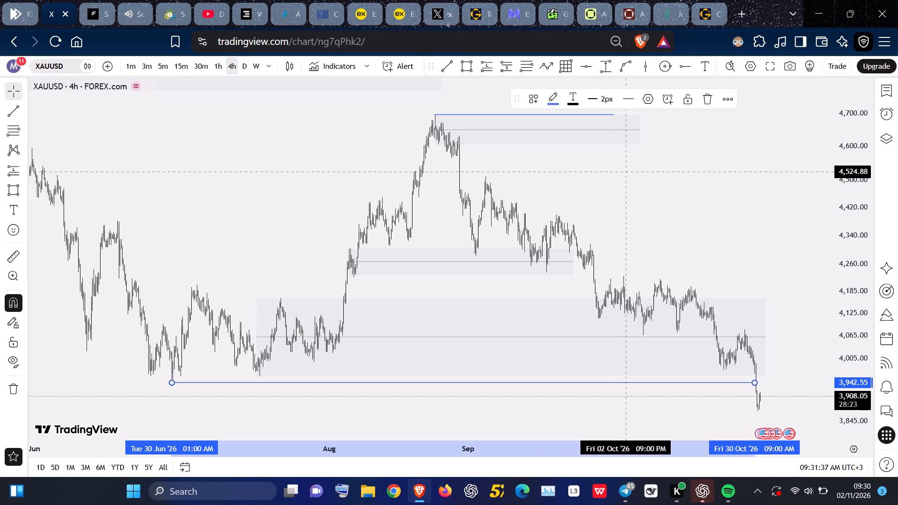
left_click(627, 172)
Frame the XAUUSD 4h chart from late June to early November and capture a snapshot link of it.
scroll(633, 176, "up", 3)
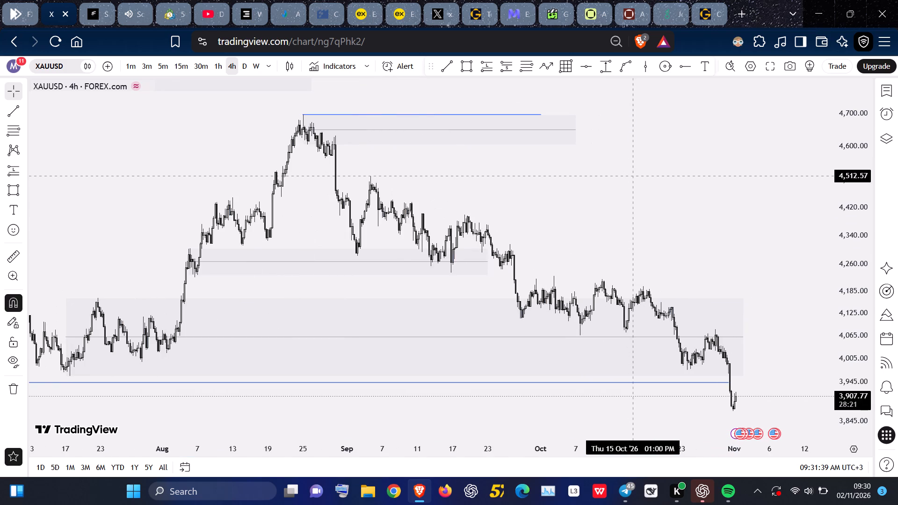
scroll(633, 176, "up", 4)
scroll(634, 176, "down", 1)
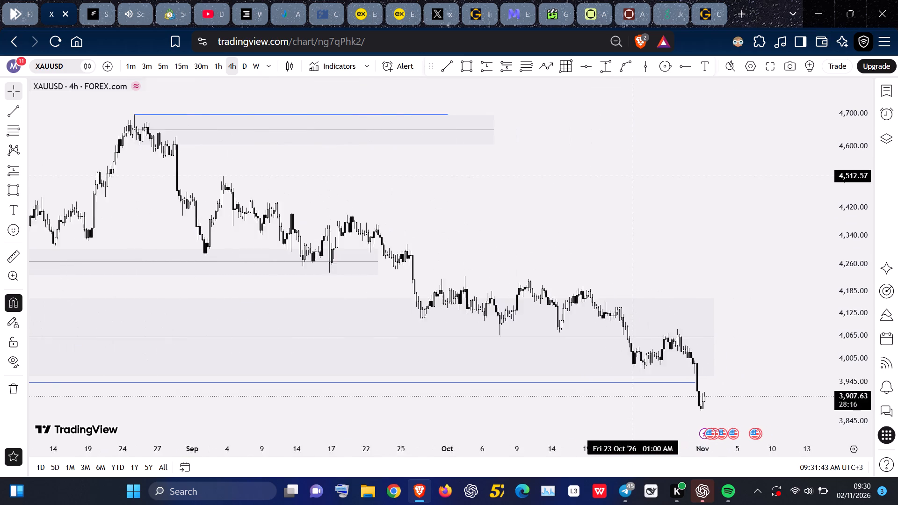
scroll(634, 176, "down", 3)
left_click_drag(635, 176, 708, 157)
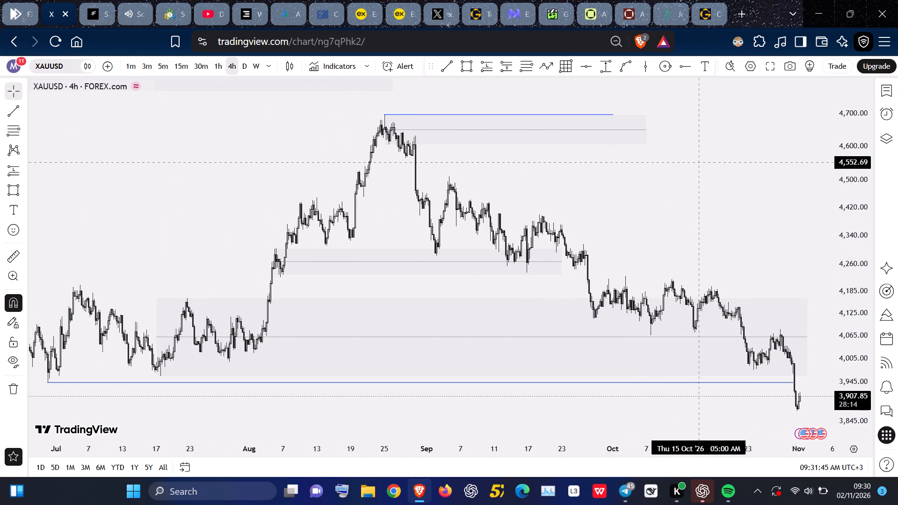
left_click_drag(708, 157, 716, 153)
key("alt+s")
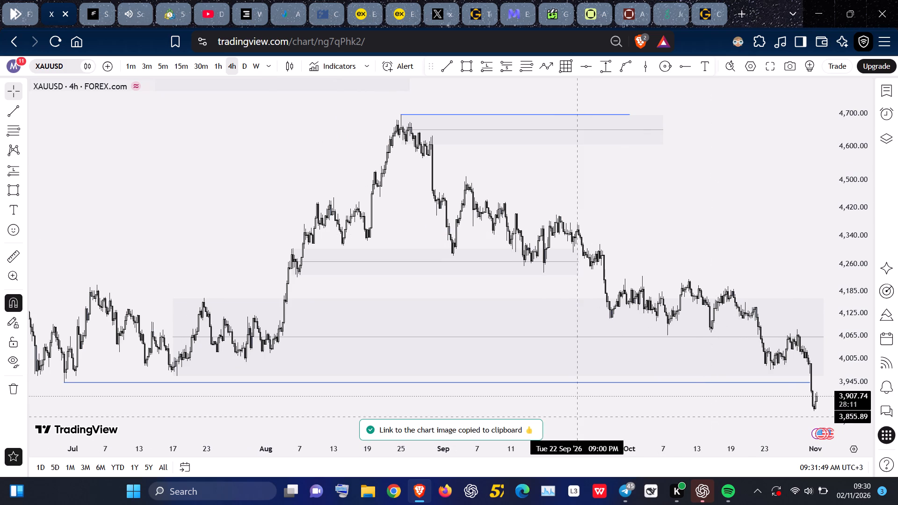
Draw a descending trendline from the 3 September high at 4,510.90 to 4,063.42 on 3 November and apply the $$$ template.
left_click(454, 63)
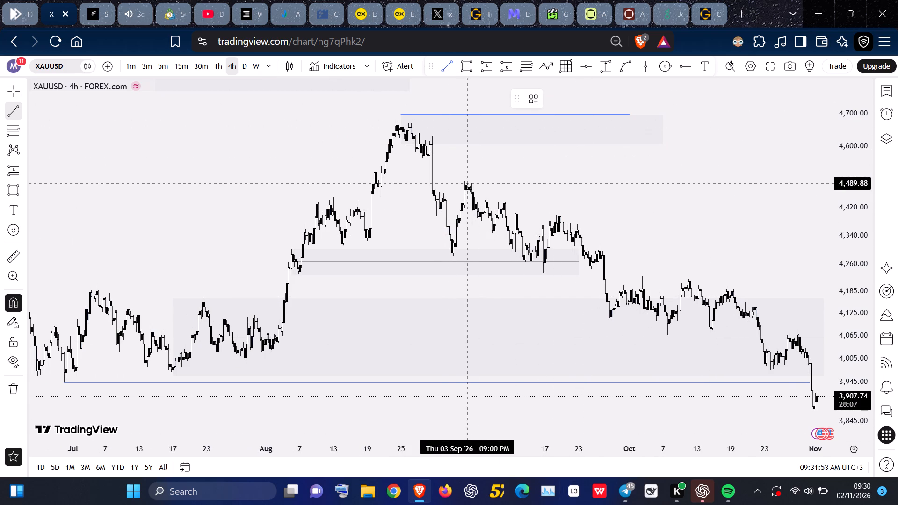
left_click(467, 174)
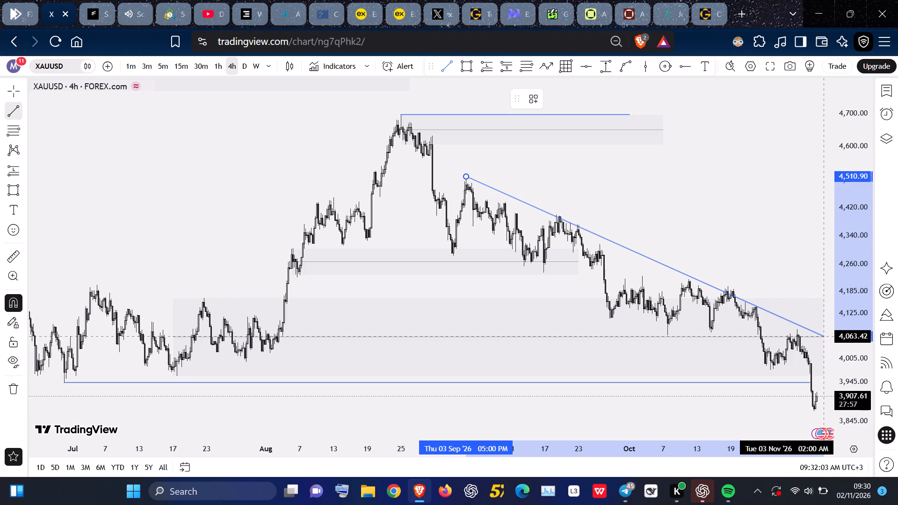
left_click(825, 337)
left_click(530, 101)
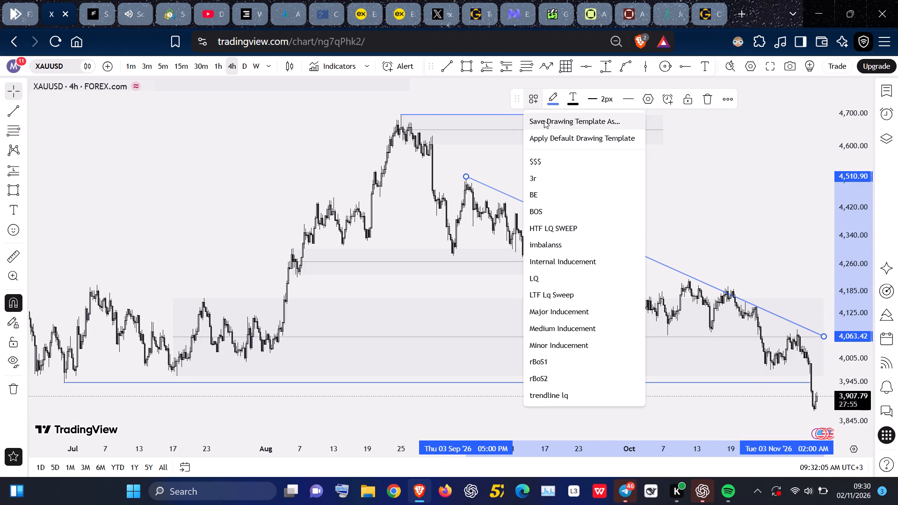
left_click(558, 164)
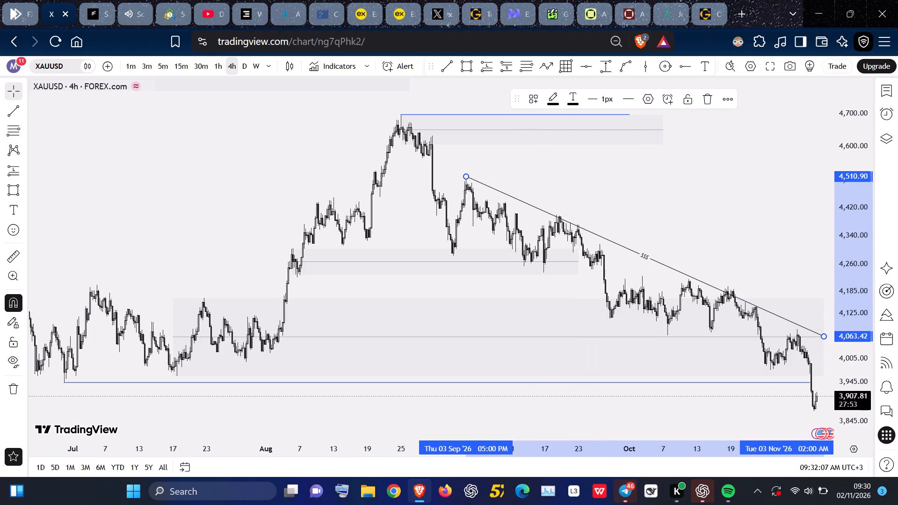
Draw a descending trendline under the lows from 4,282.65 on 2 September to 3,978.29 on 26 October and open its template choices.
left_click(439, 69)
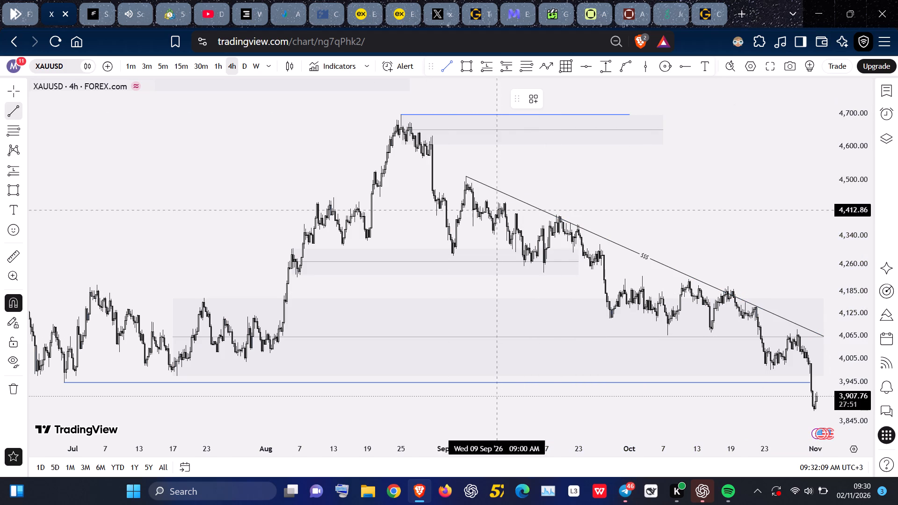
left_click(454, 264)
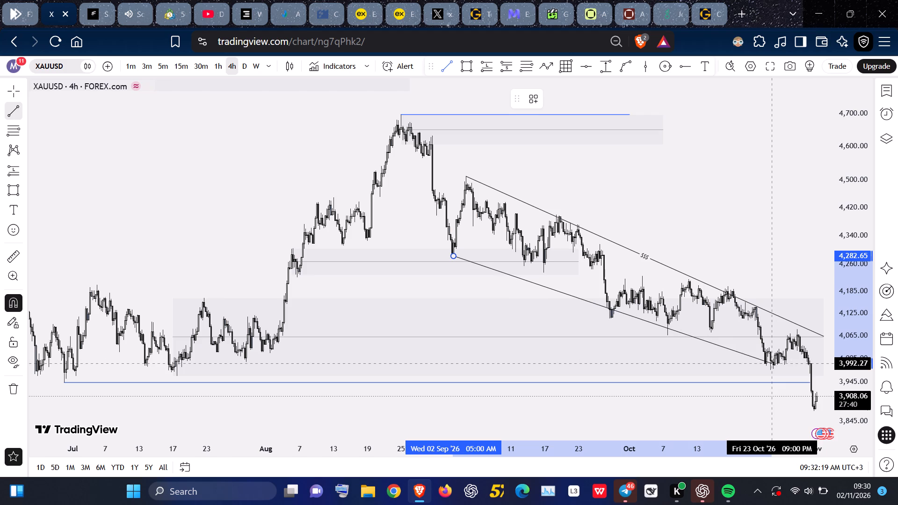
left_click(773, 379)
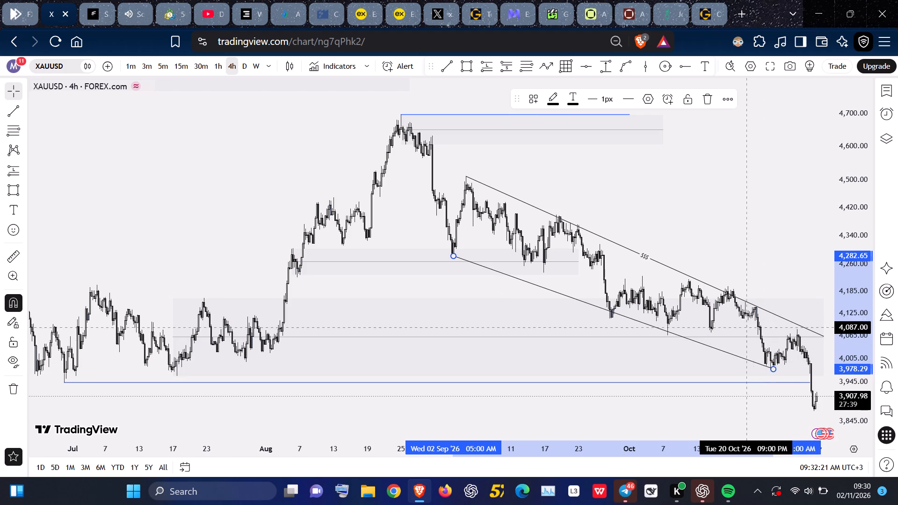
left_click(528, 103)
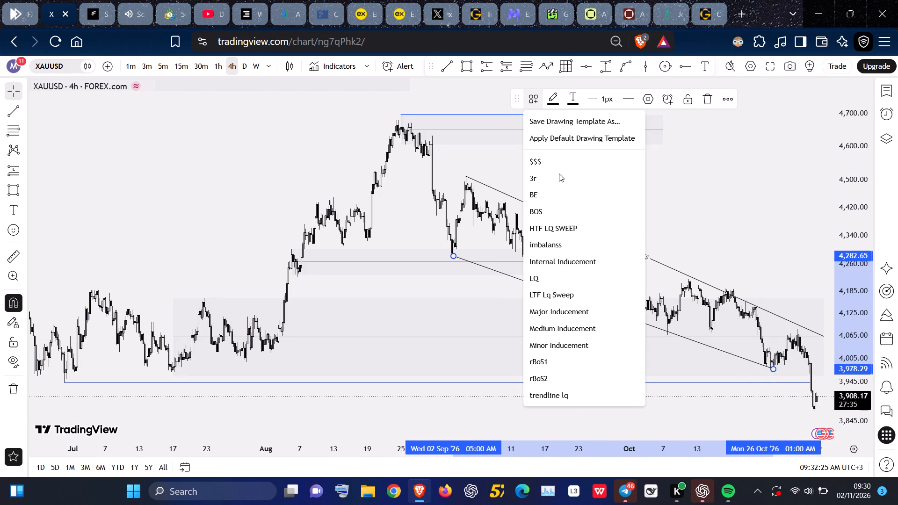
Apply the LQ template to the descending trendline under the September–October lows.
left_click(552, 284)
left_click(667, 188)
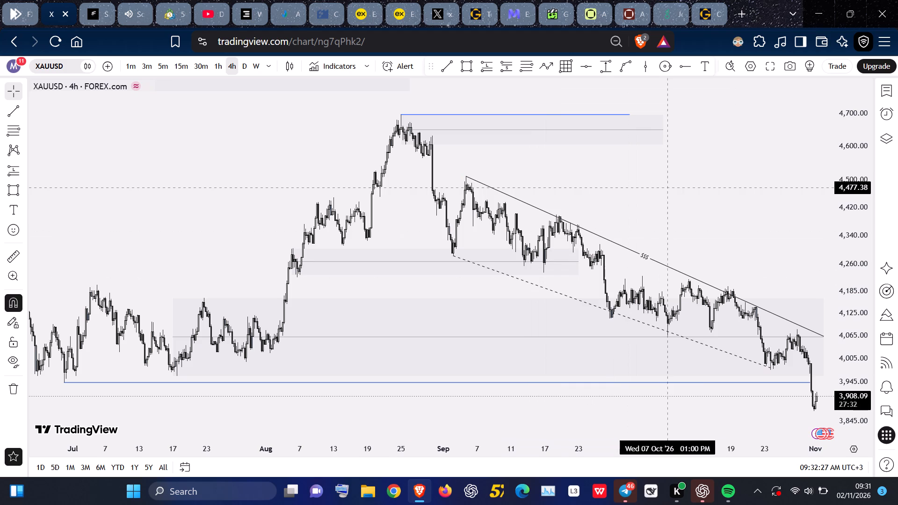
Apply the LQ template to the upper descending trendline running from the 3 September high to 3 November.
left_click_drag(732, 194, 642, 177)
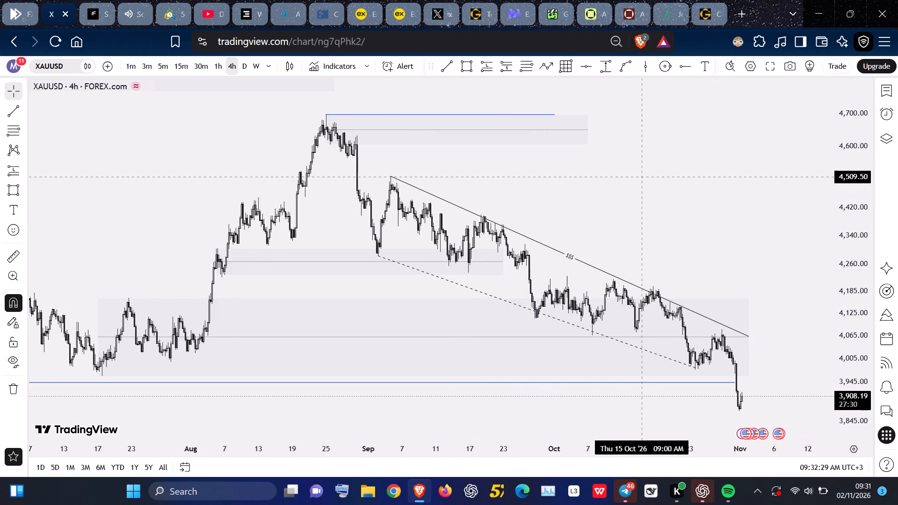
left_click_drag(642, 177, 636, 176)
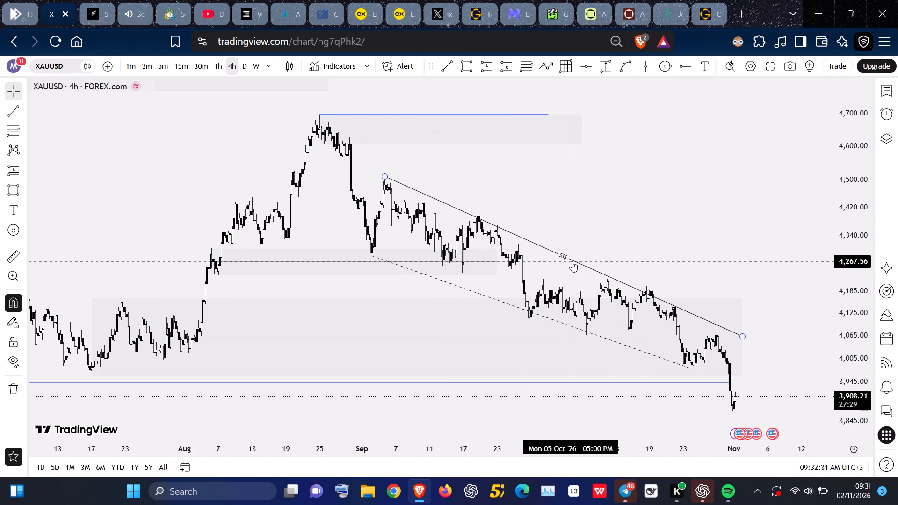
left_click(572, 261)
left_click(539, 109)
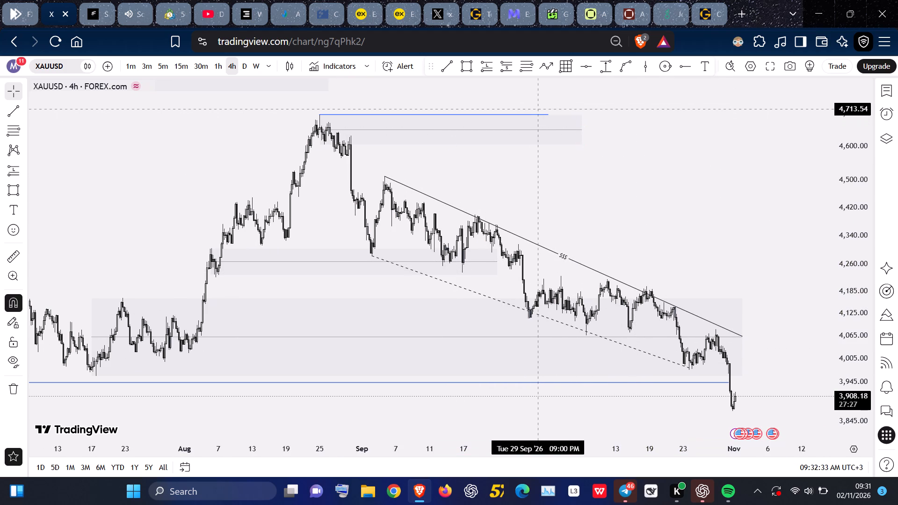
left_click(556, 253)
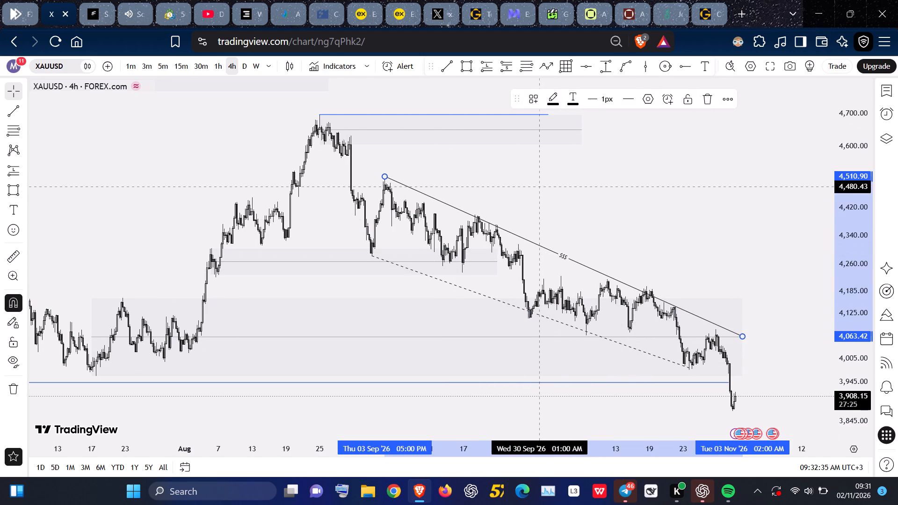
left_click(530, 106)
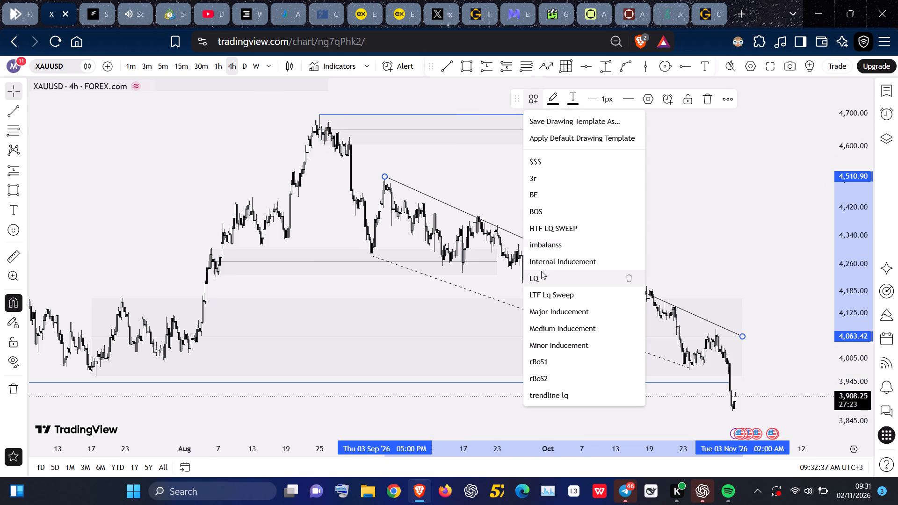
left_click(542, 273)
left_click(612, 212)
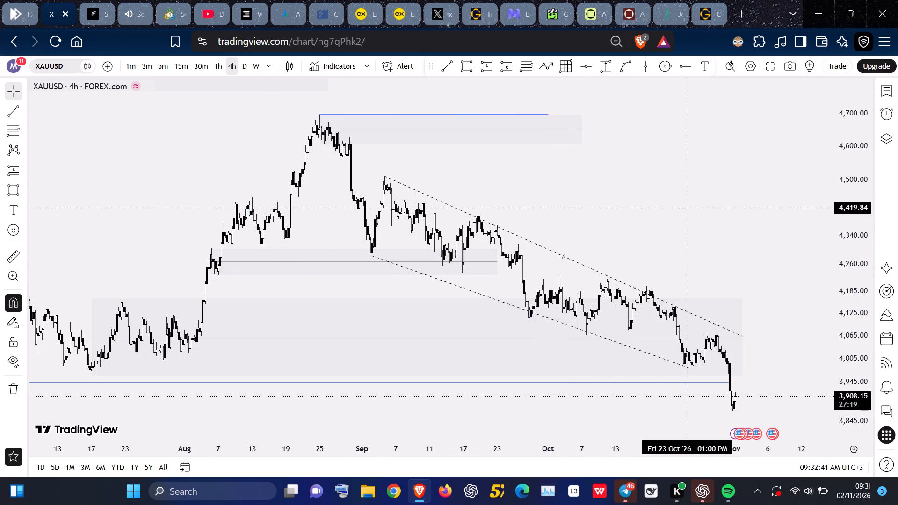
Frame the XAUUSD 4h chart from the start of August to early November and capture a snapshot link of it.
scroll(688, 208, "up", 2)
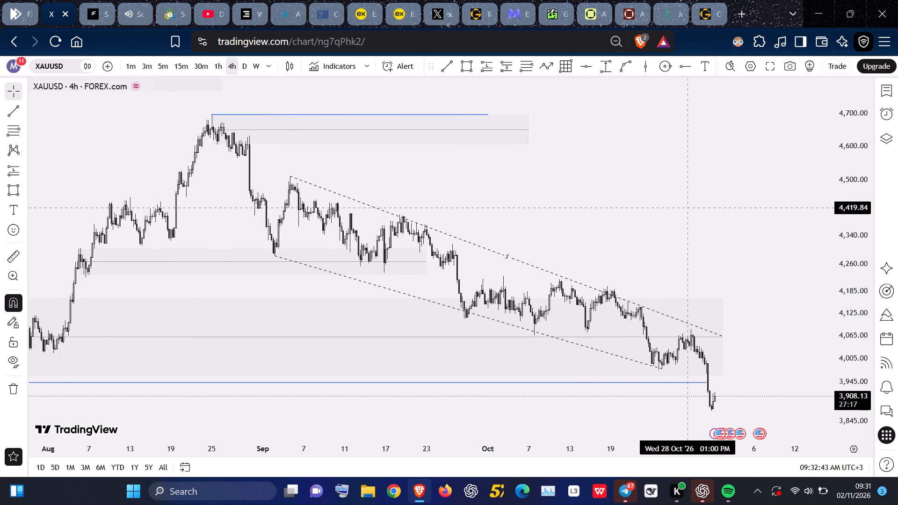
scroll(688, 208, "up", 1)
left_click_drag(659, 203, 663, 202)
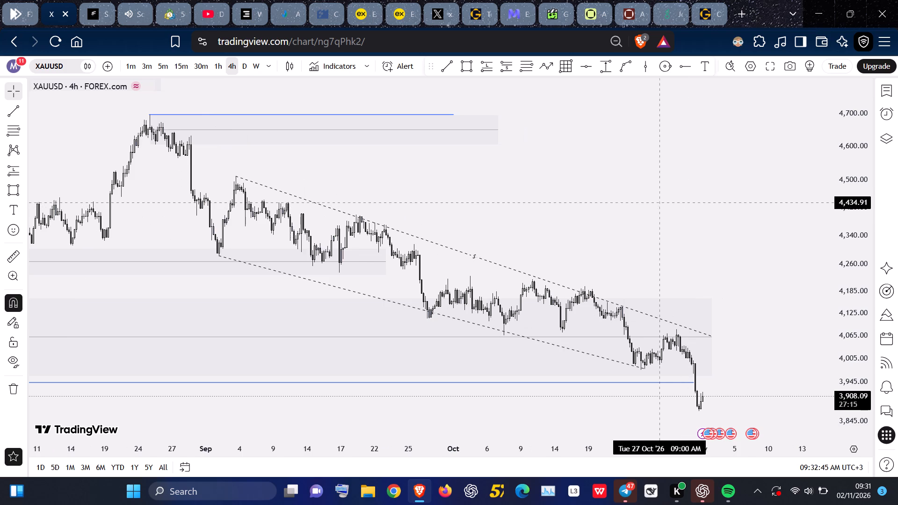
left_click_drag(663, 202, 733, 193)
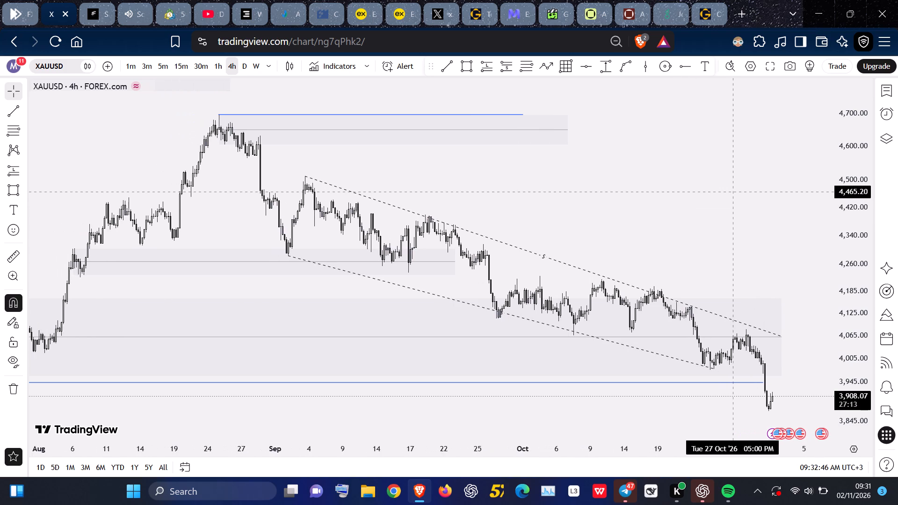
key("alt+s")
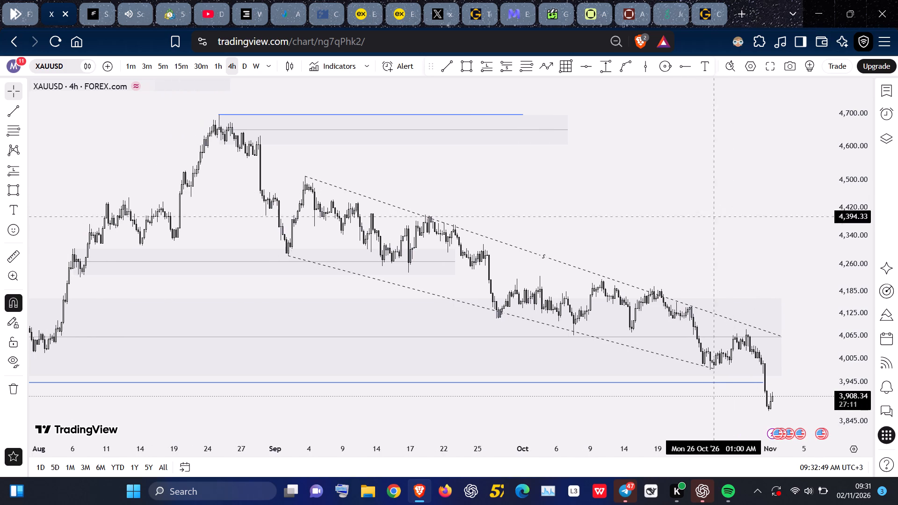
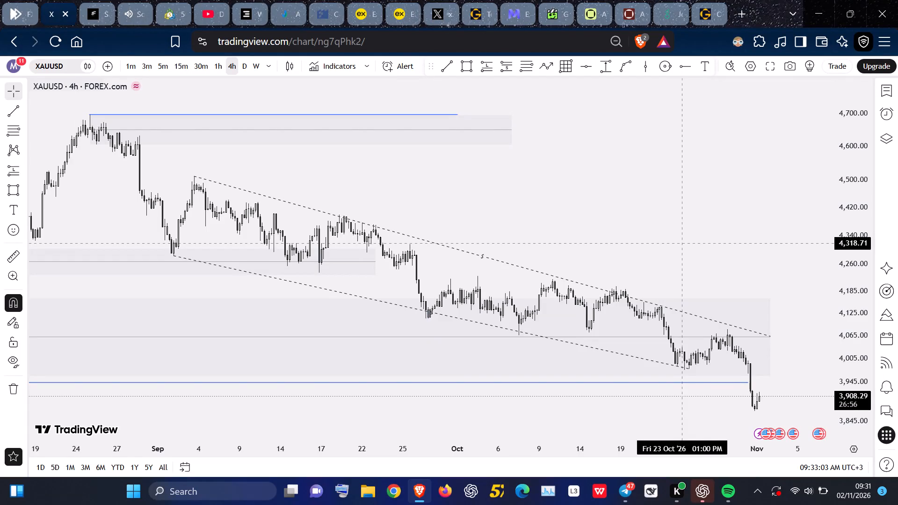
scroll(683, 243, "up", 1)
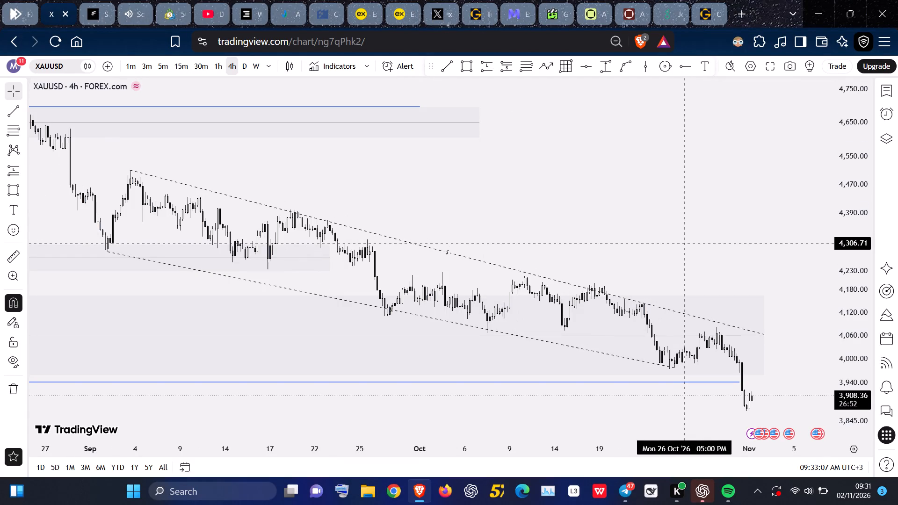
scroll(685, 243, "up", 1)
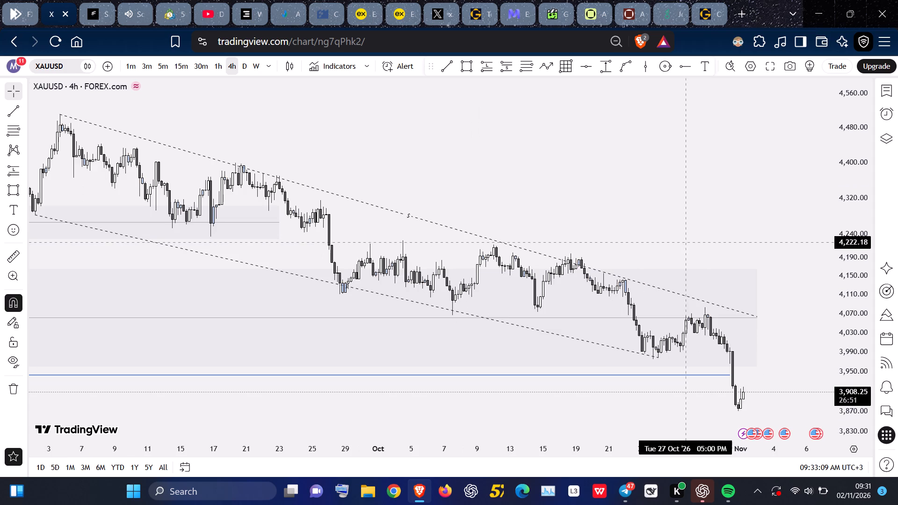
Move the three loose XAUUSD trendlines into the h4 drawing group in the object tree.
left_click(885, 135)
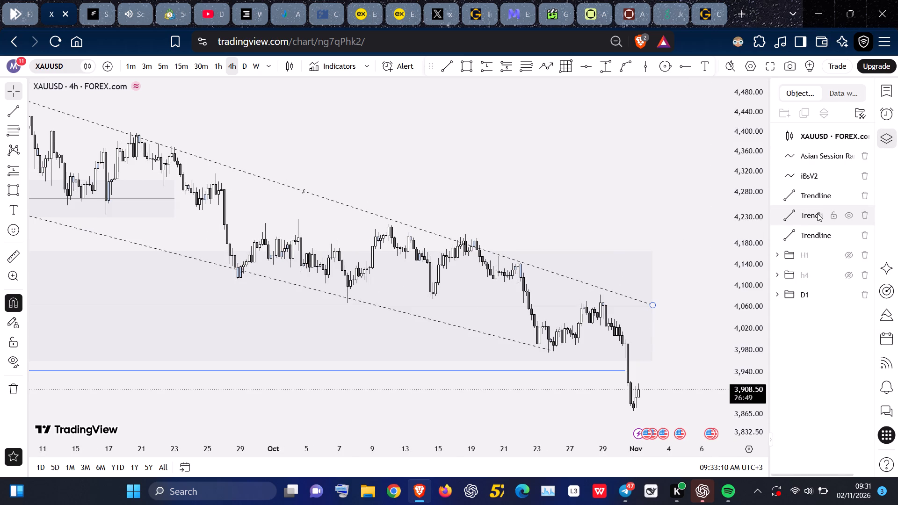
left_click_drag(806, 233, 809, 276)
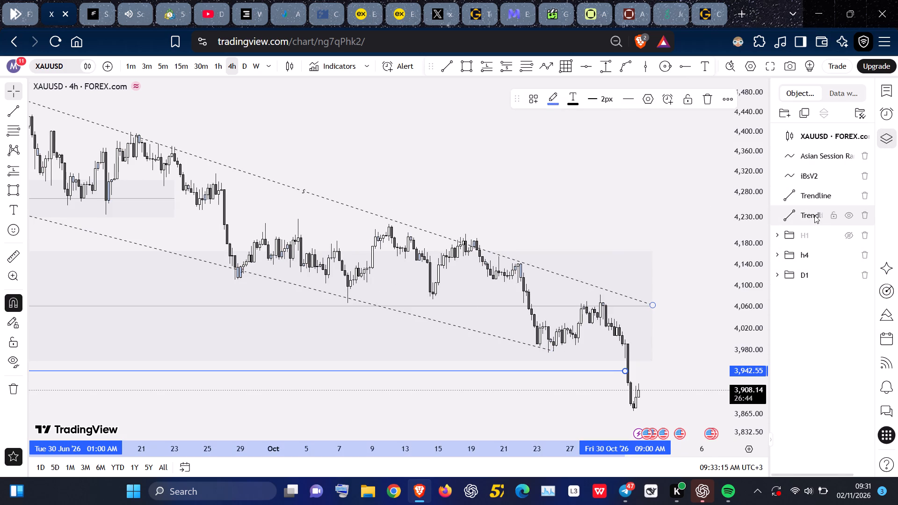
left_click_drag(814, 215, 807, 254)
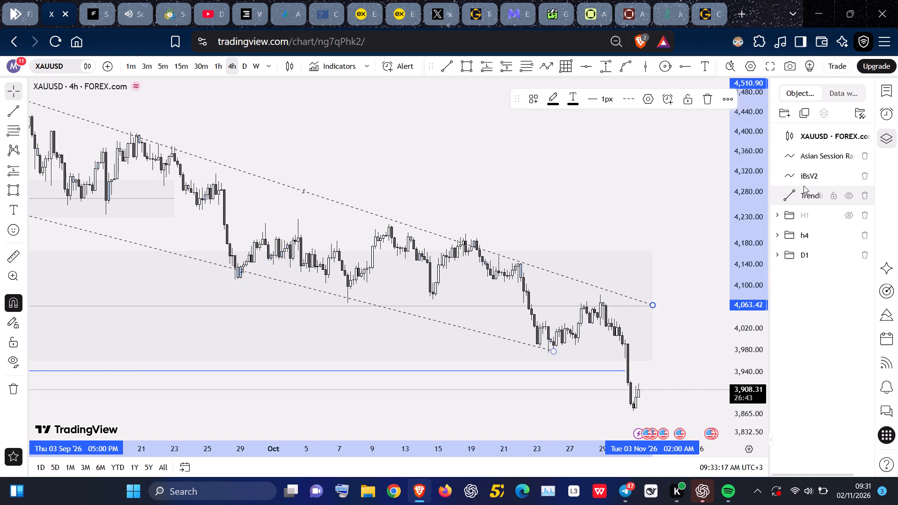
left_click_drag(808, 200, 810, 237)
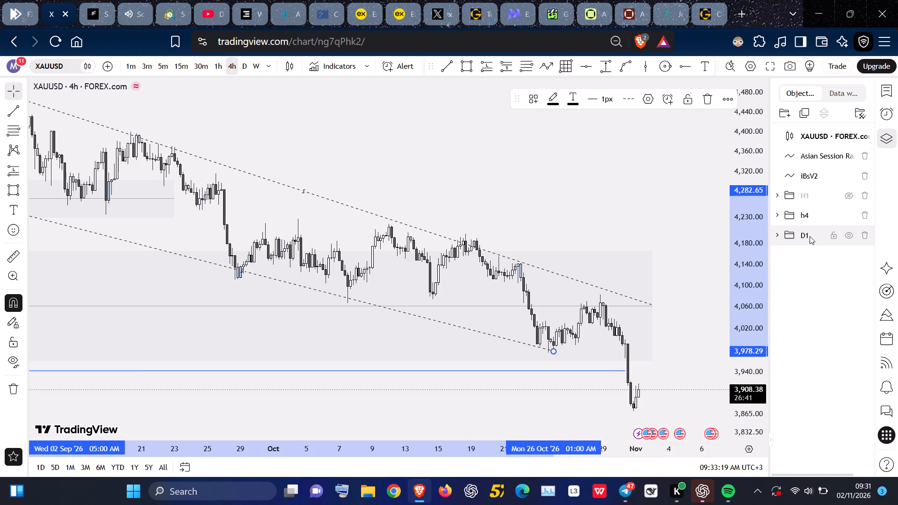
left_click(882, 141)
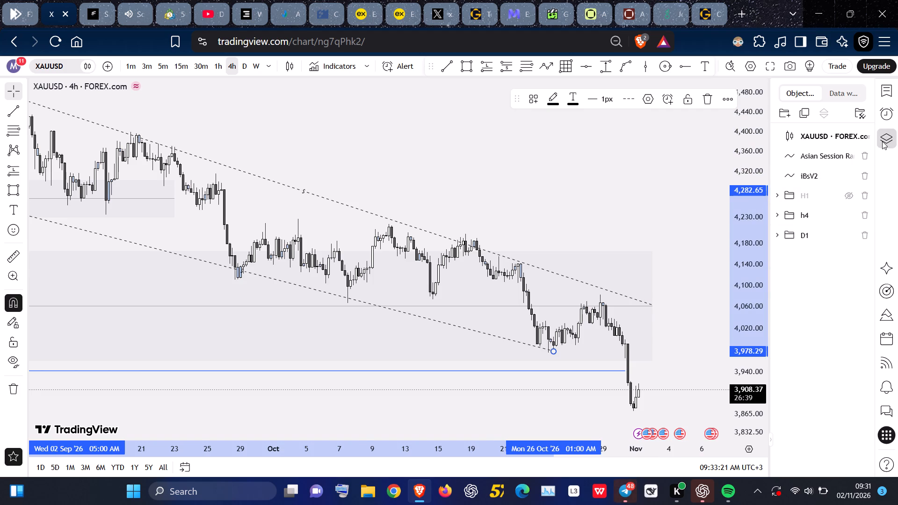
left_click(730, 197)
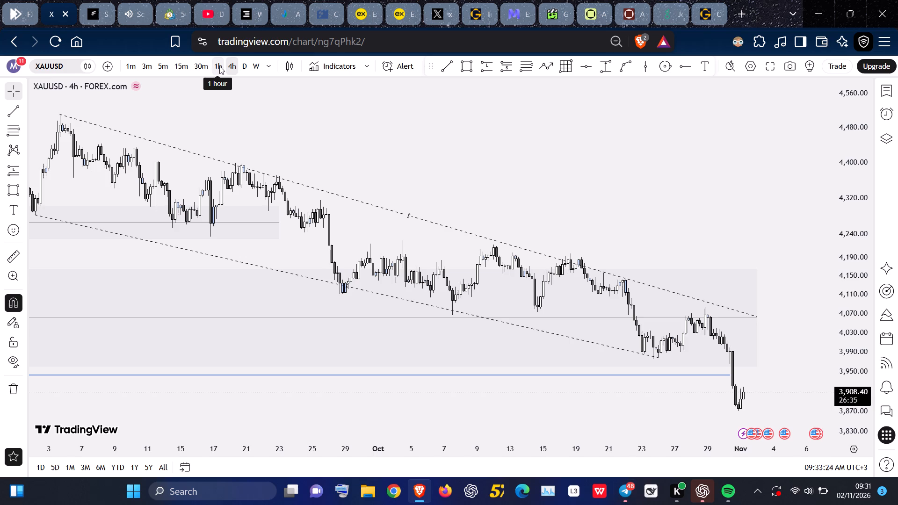
On the 1h chart, extend the 3,942.55 inducement line's end to the large bearish candle at 4:00 PM on 30 October.
left_click(219, 66)
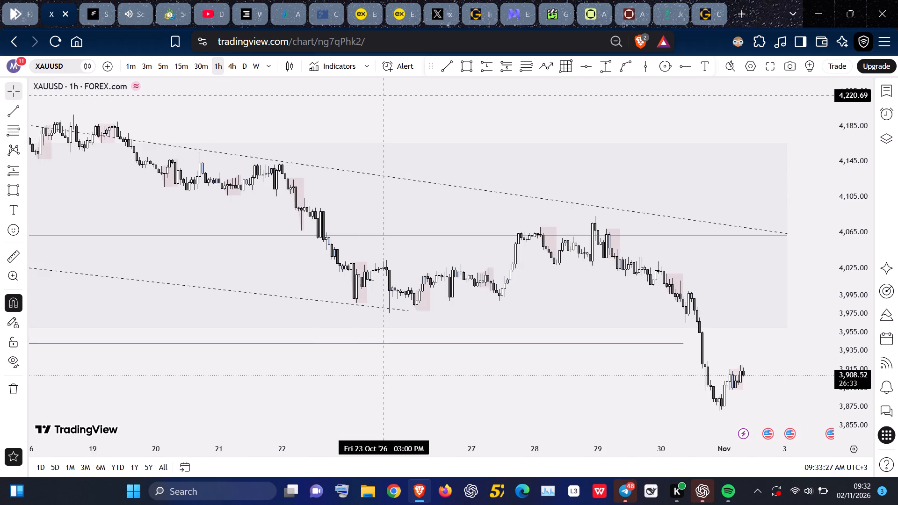
scroll(509, 99, "up", 3)
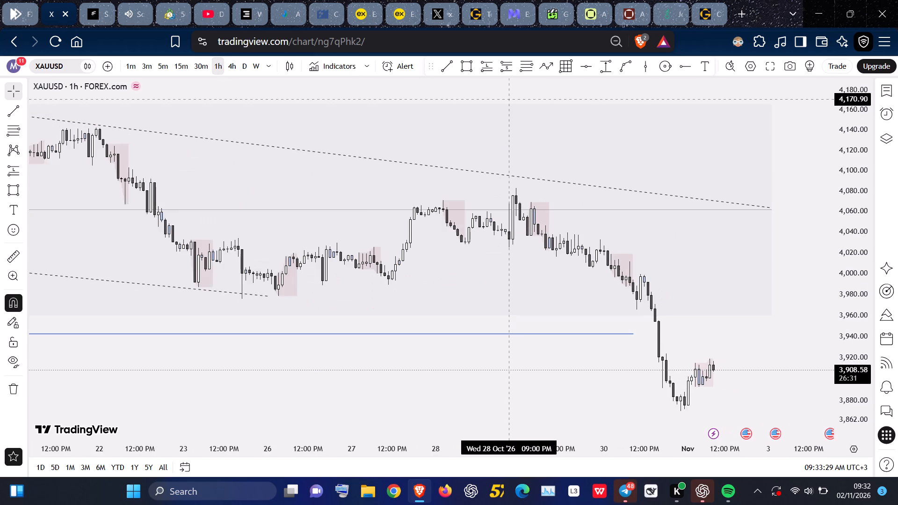
scroll(509, 99, "up", 1)
left_click_drag(616, 332, 640, 328)
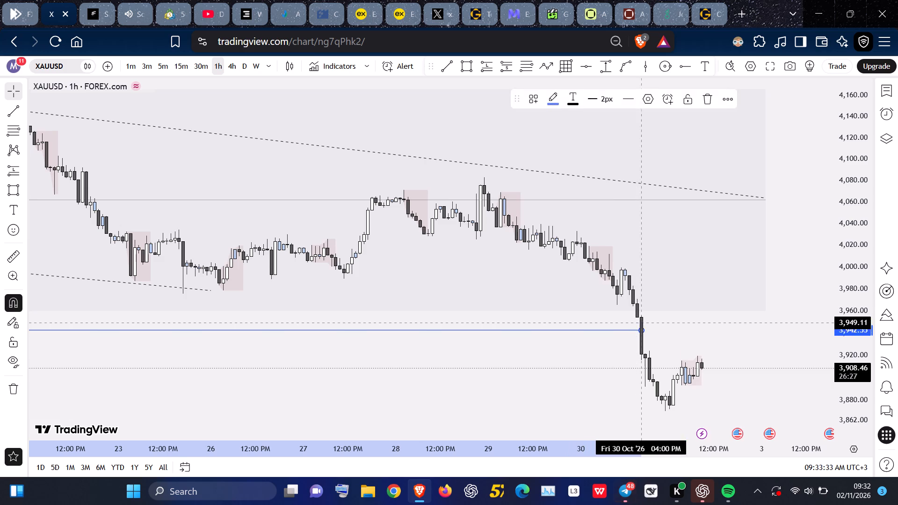
left_click(659, 326)
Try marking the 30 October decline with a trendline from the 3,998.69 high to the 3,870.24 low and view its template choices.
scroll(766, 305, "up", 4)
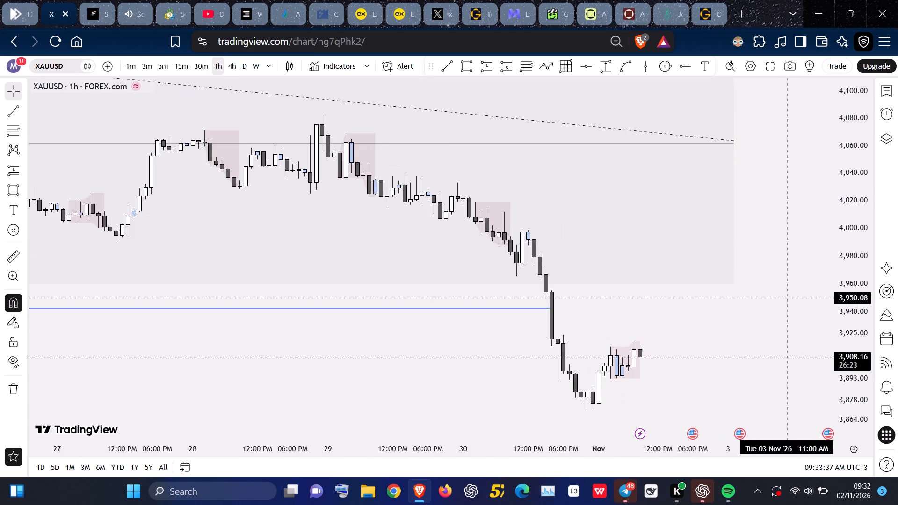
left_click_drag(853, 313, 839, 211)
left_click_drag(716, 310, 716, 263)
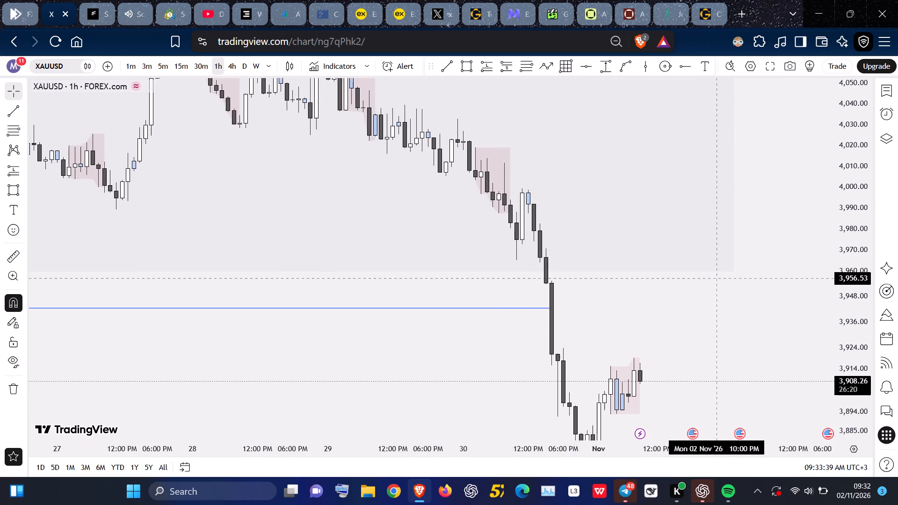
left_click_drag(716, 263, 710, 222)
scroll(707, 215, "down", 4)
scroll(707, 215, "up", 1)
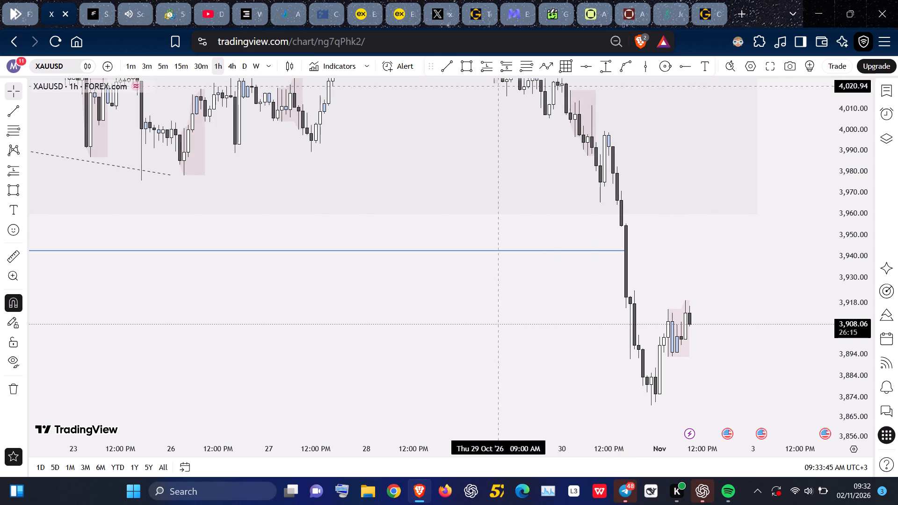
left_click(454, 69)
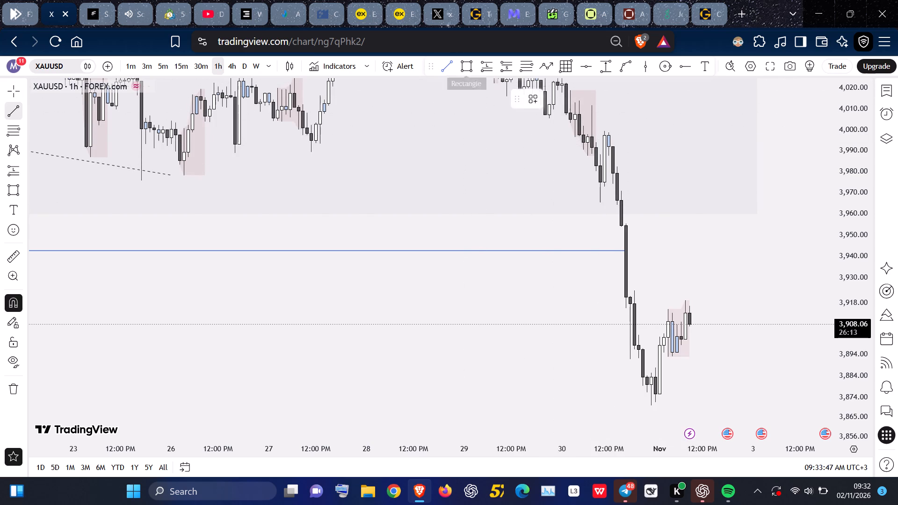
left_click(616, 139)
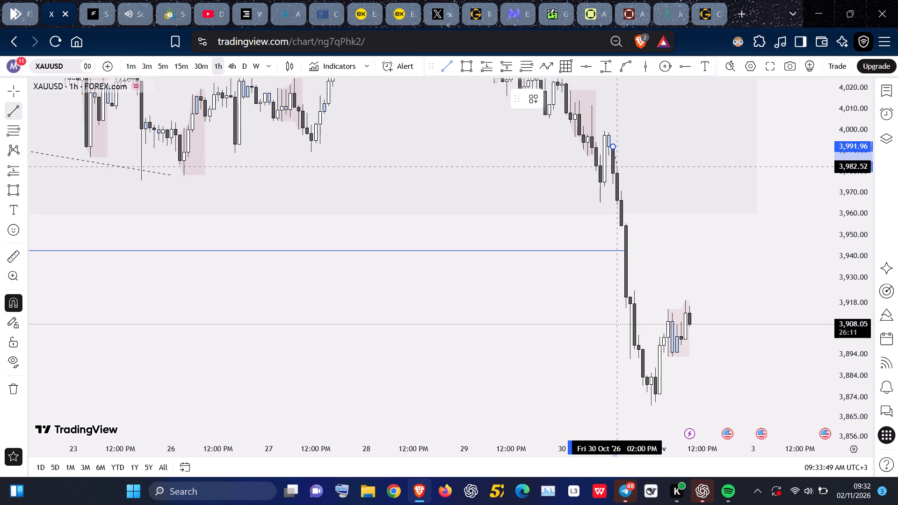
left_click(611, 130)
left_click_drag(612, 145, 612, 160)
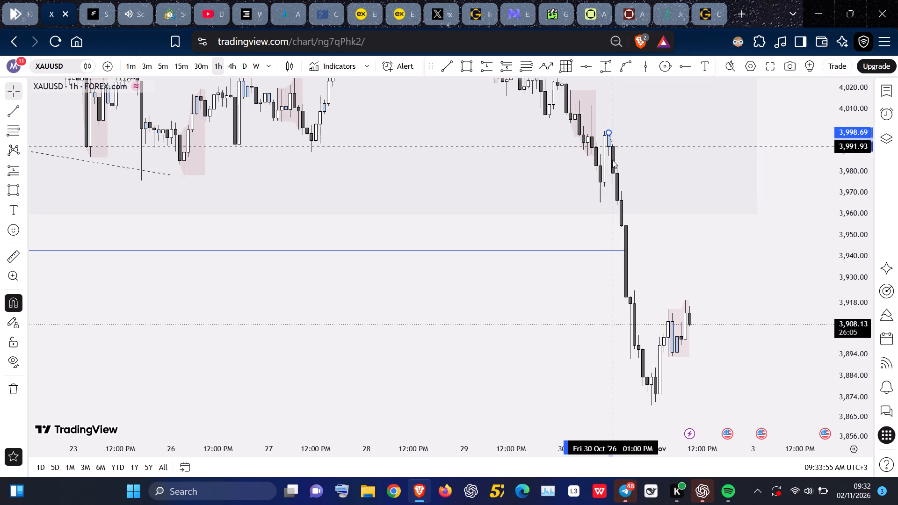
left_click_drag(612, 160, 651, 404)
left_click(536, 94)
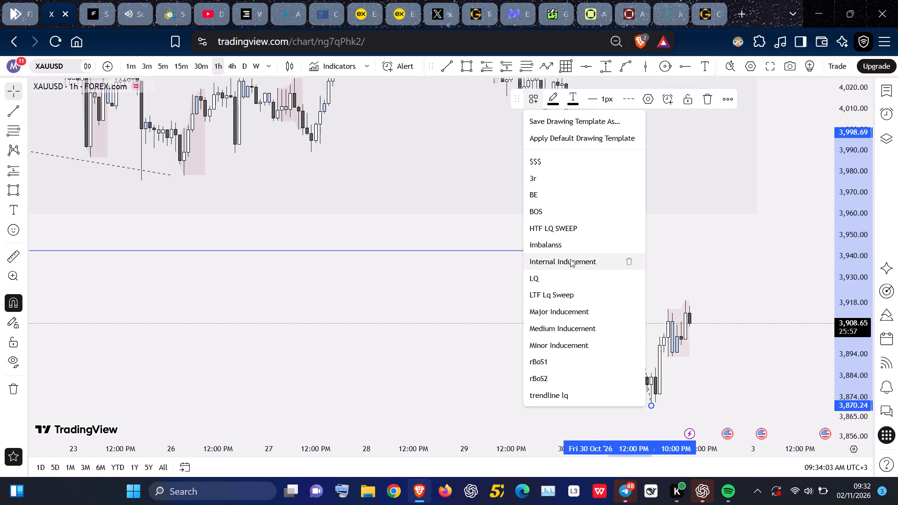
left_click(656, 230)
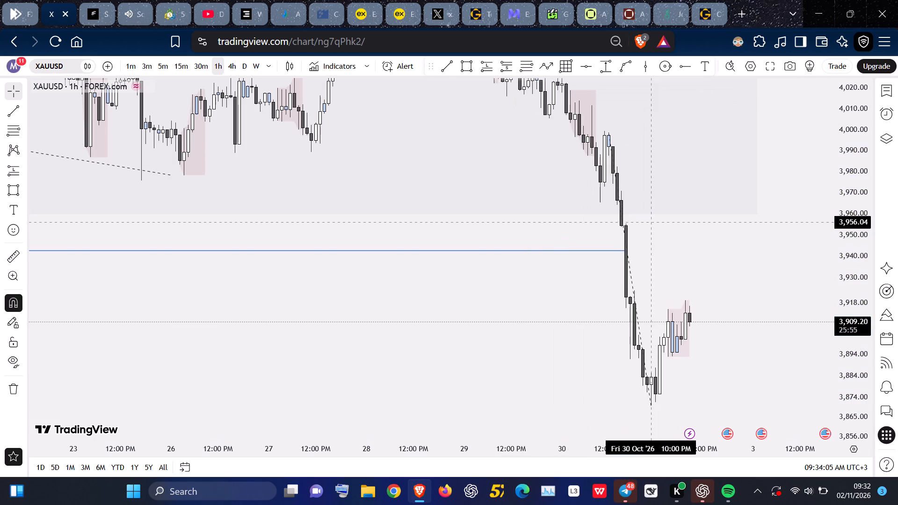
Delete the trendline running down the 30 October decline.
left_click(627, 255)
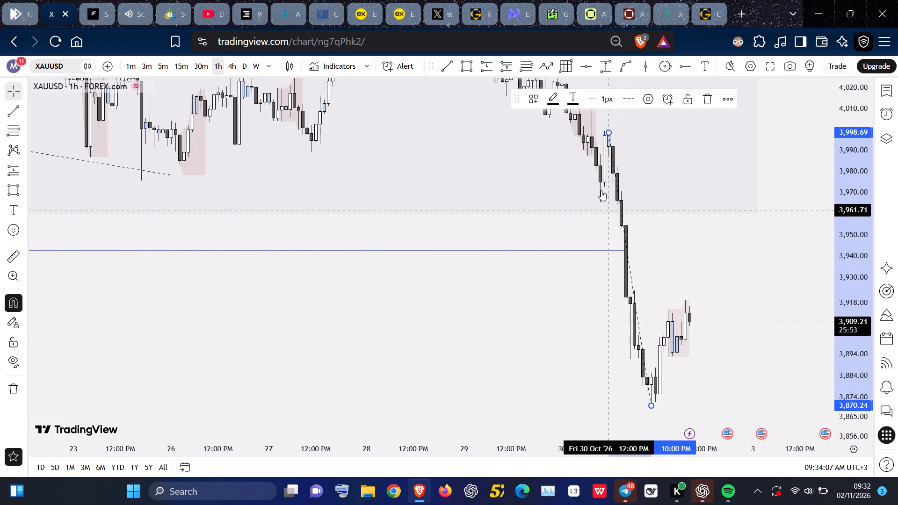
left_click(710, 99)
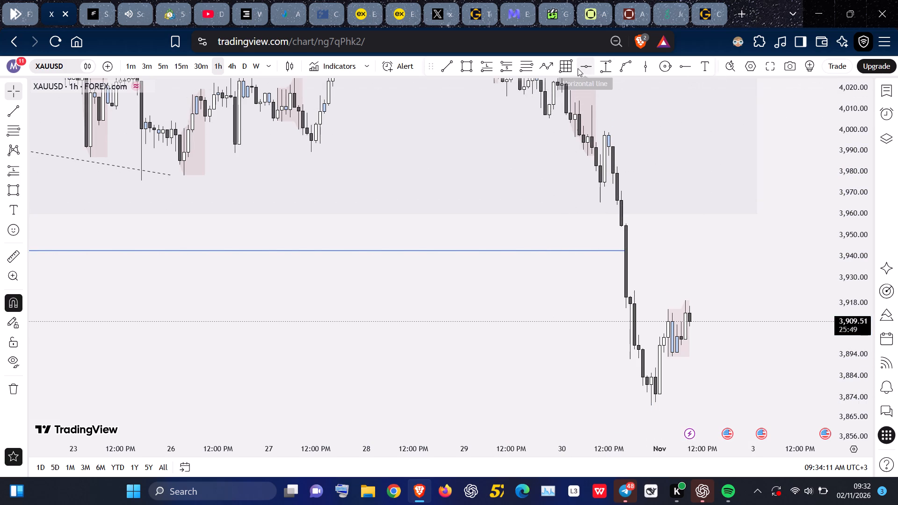
Draw a Fib retracement from the 3,998.69 high to the 3,870.24 low on 30 October and apply the xyz template.
left_click(528, 59)
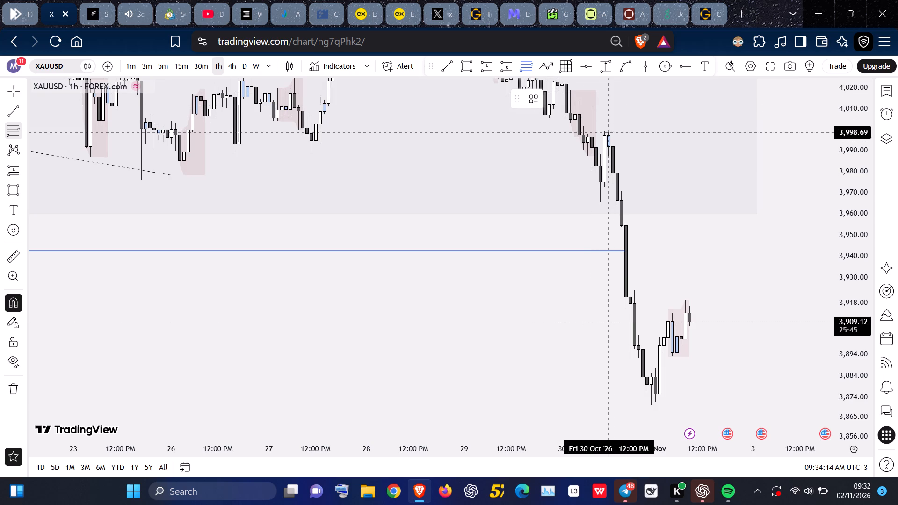
left_click(609, 118)
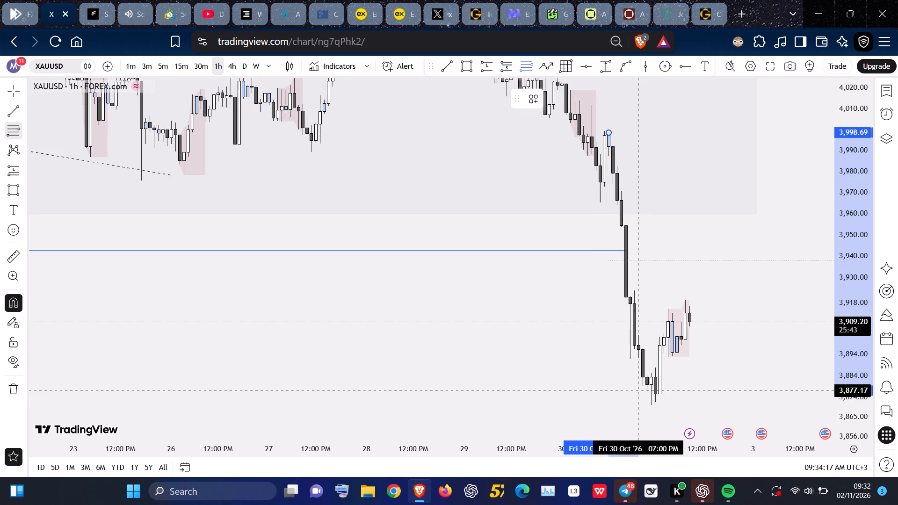
left_click(652, 406)
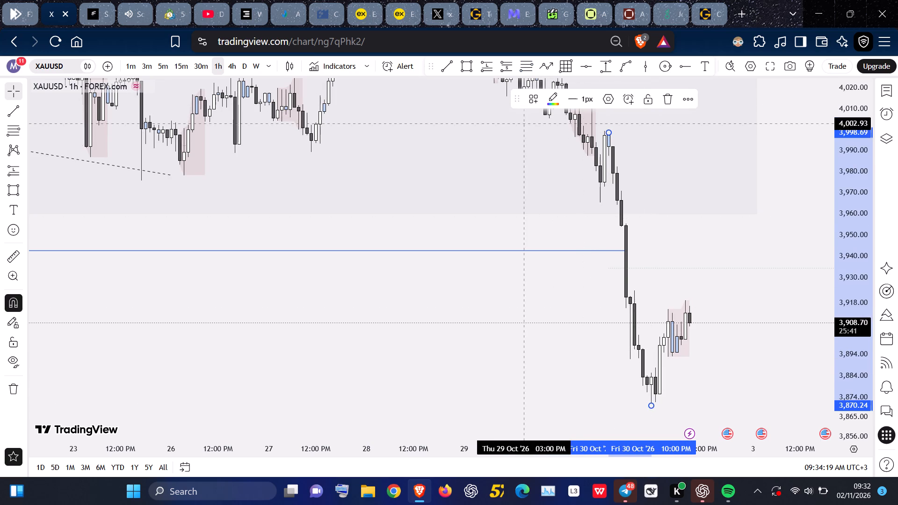
left_click(525, 98)
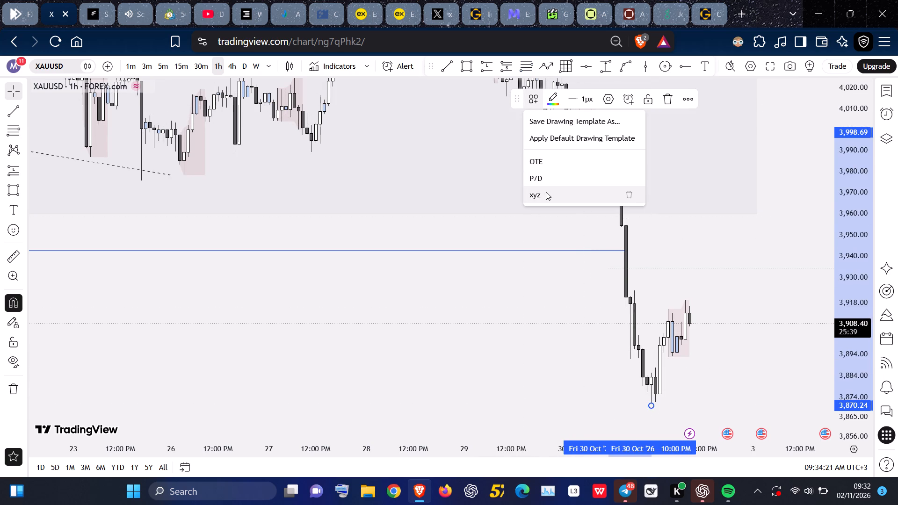
left_click(546, 192)
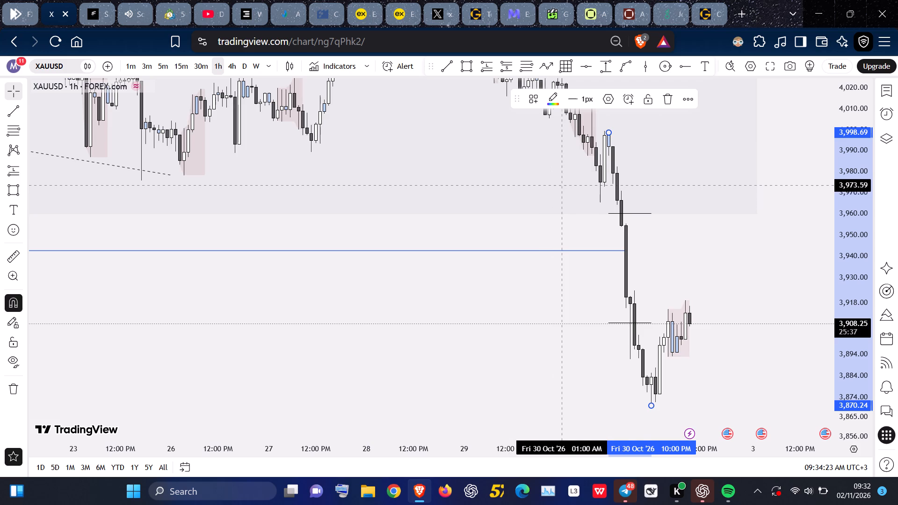
scroll(683, 204, "up", 1)
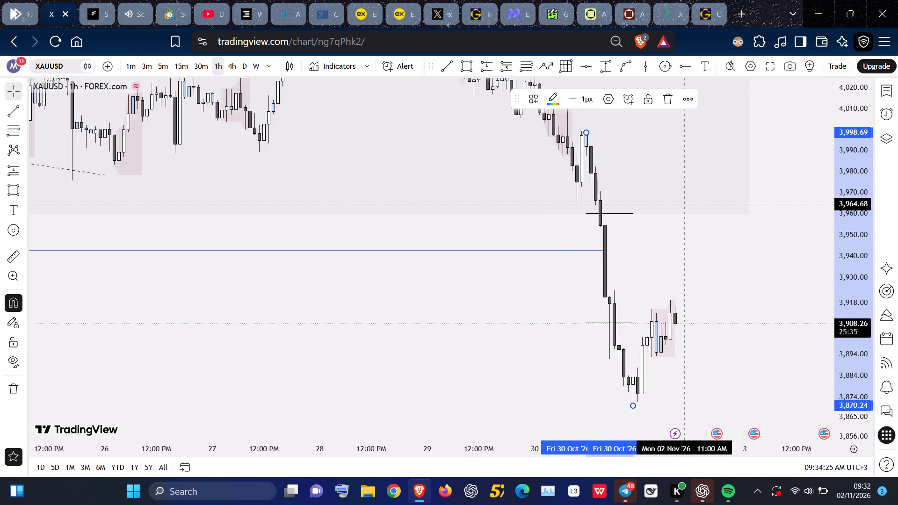
scroll(683, 204, "up", 1)
scroll(758, 194, "up", 1)
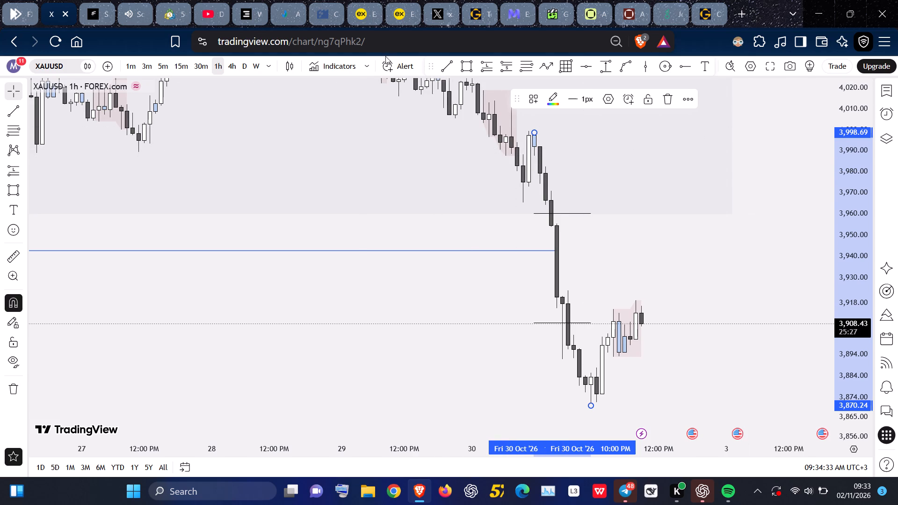
left_click(691, 245)
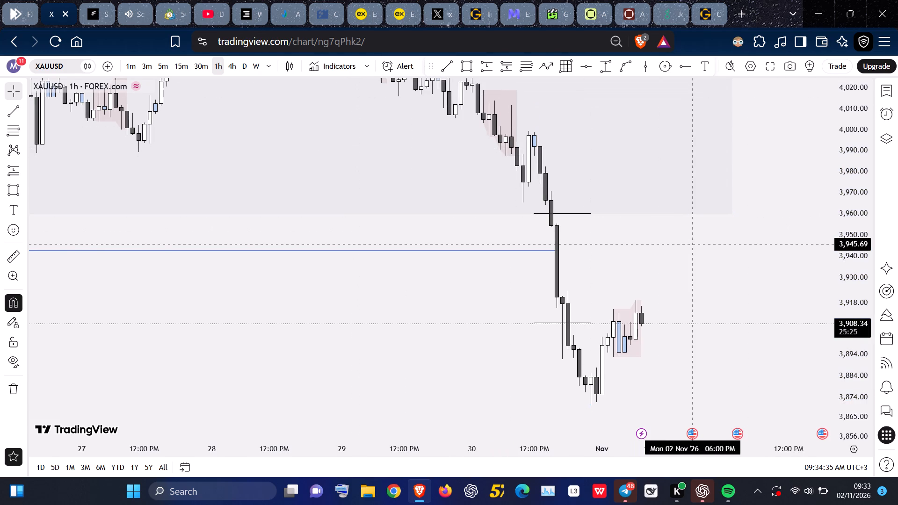
On the 15m chart, draw a rectangle zone between 3,948.14 and 3,937.23 from 4:00 PM on 30 October into 2 November.
left_click_drag(692, 244, 688, 257)
left_click(184, 67)
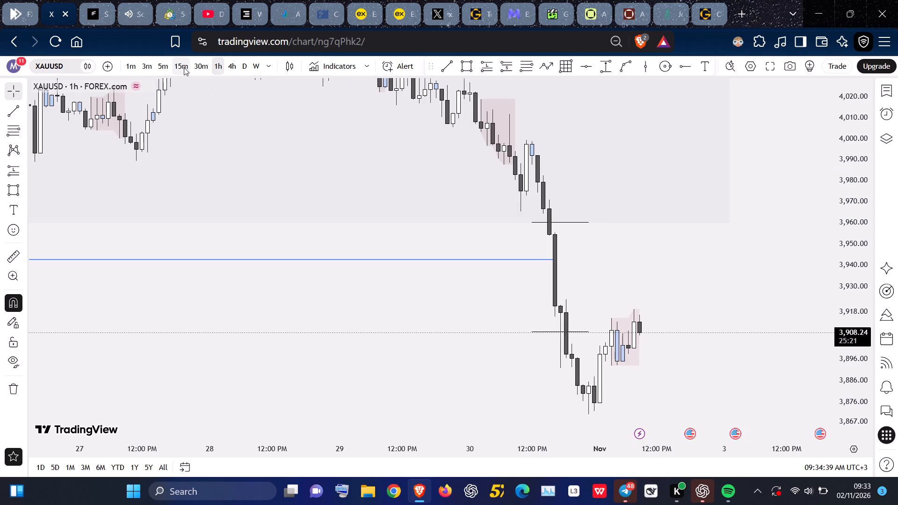
scroll(352, 111, "down", 1)
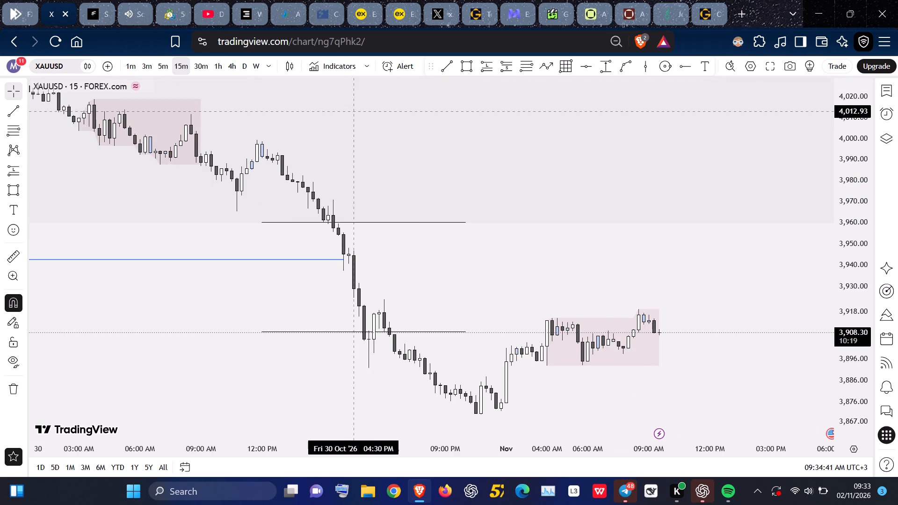
left_click(471, 68)
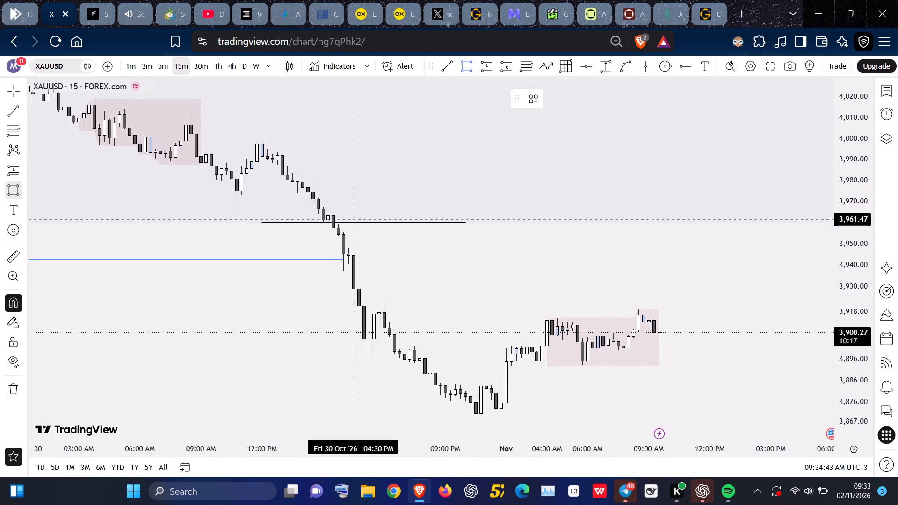
left_click(345, 275)
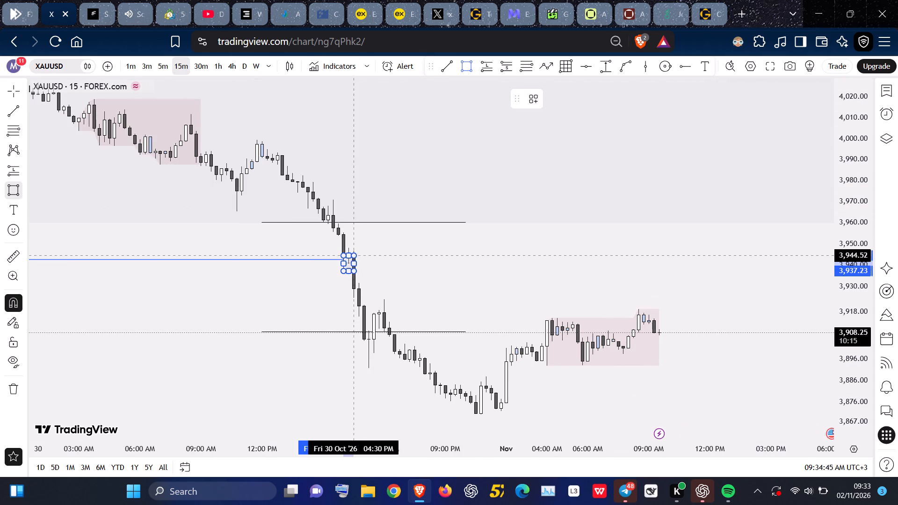
left_click(349, 250)
left_click_drag(350, 259, 749, 282)
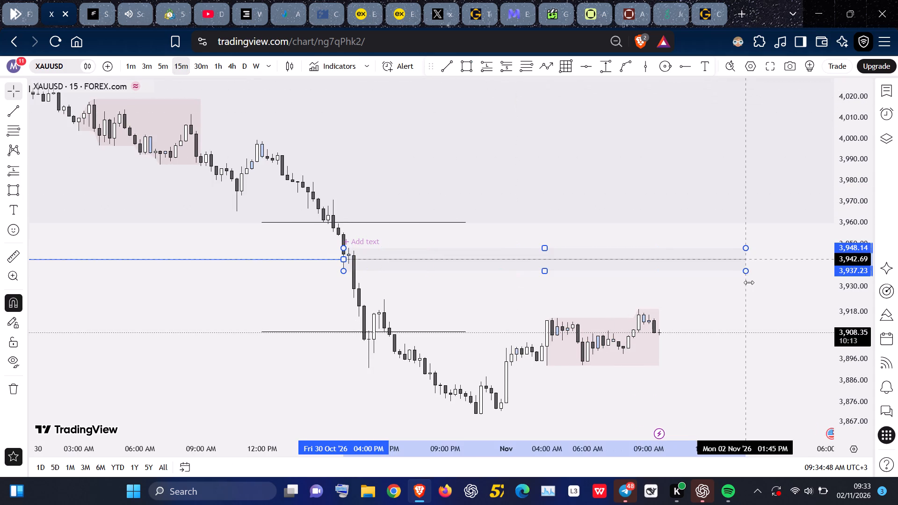
left_click_drag(749, 282, 760, 281)
left_click(742, 303)
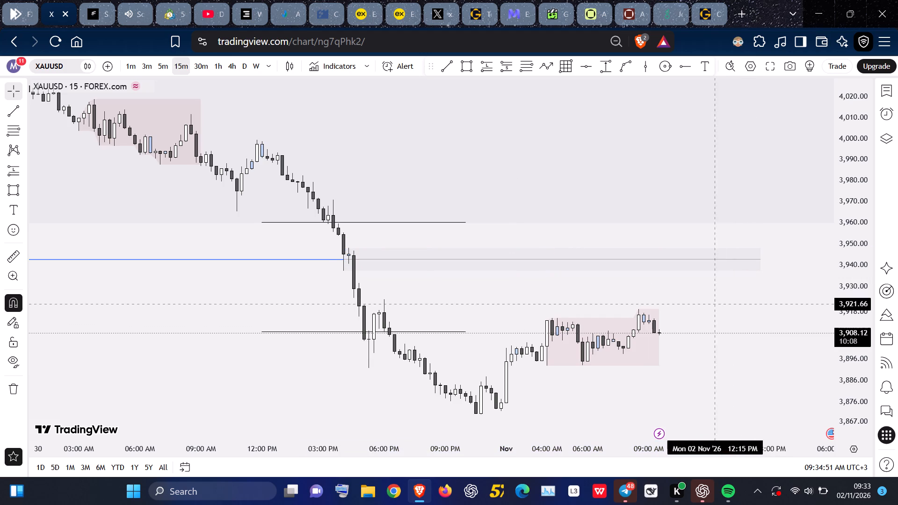
Draw a rectangle zone between 3,923.92 and 3,910.04 from 5:45 PM on 30 October to about 11:00 AM on 2 November.
left_click(459, 64)
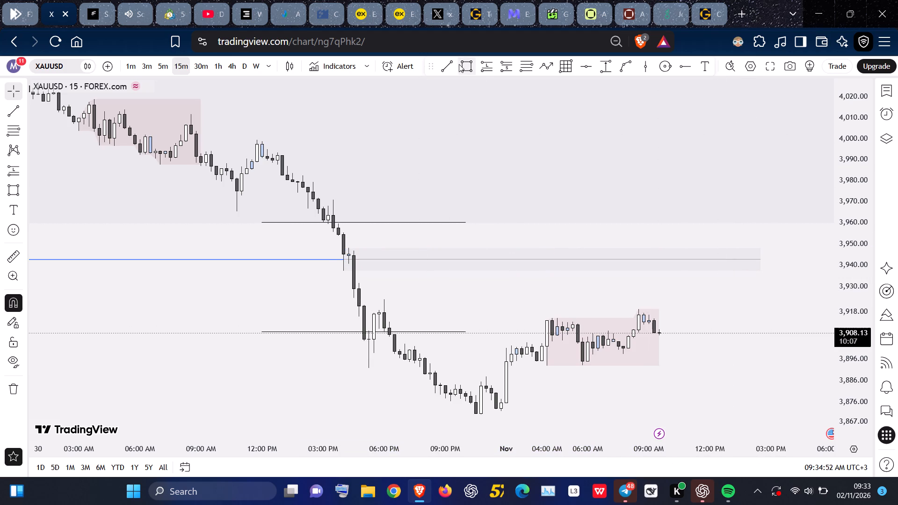
left_click(378, 329)
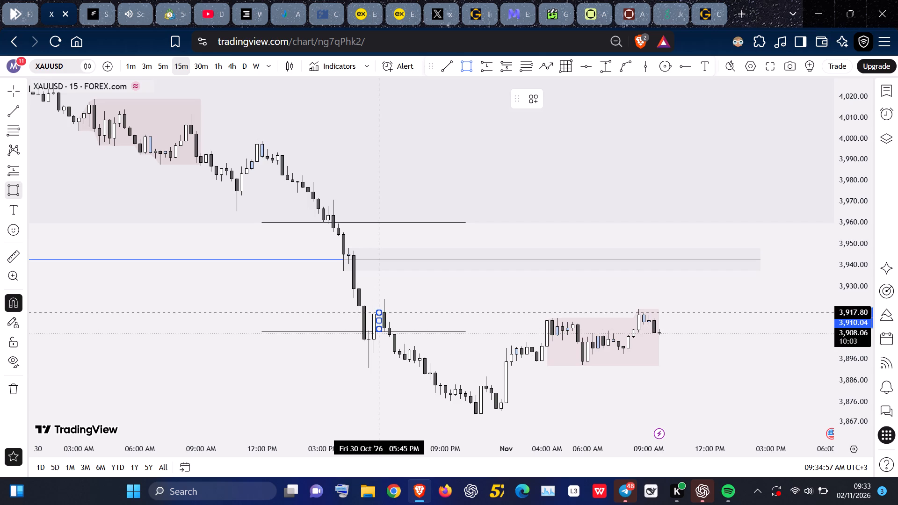
left_click(384, 300)
left_click_drag(386, 316, 496, 326)
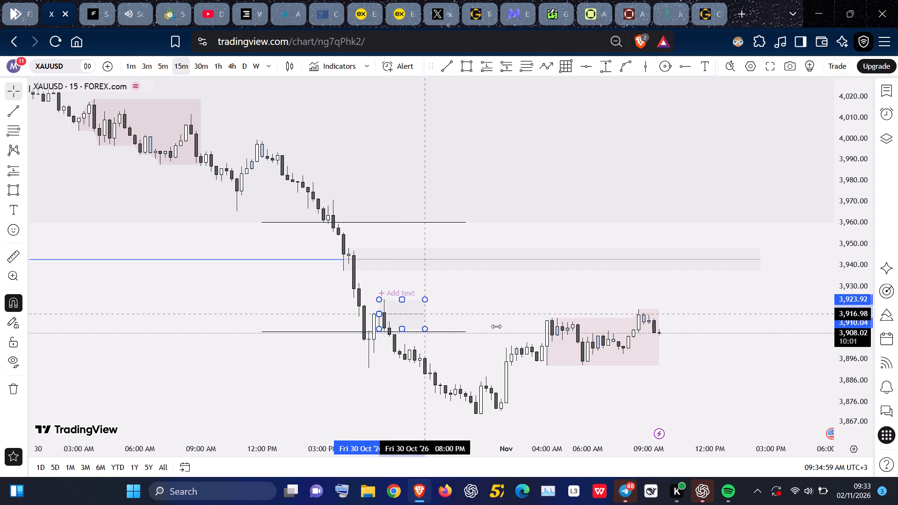
left_click_drag(496, 326, 688, 320)
left_click(737, 305)
Shorten the lower rectangle zone so that its end sits at the latest candle, 9:30 AM on 2 November.
scroll(738, 304, "down", 1)
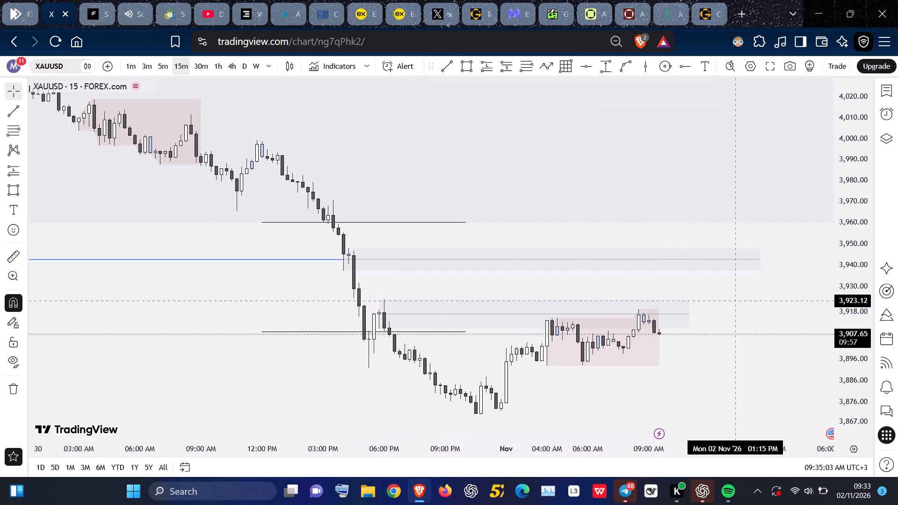
scroll(738, 304, "down", 3)
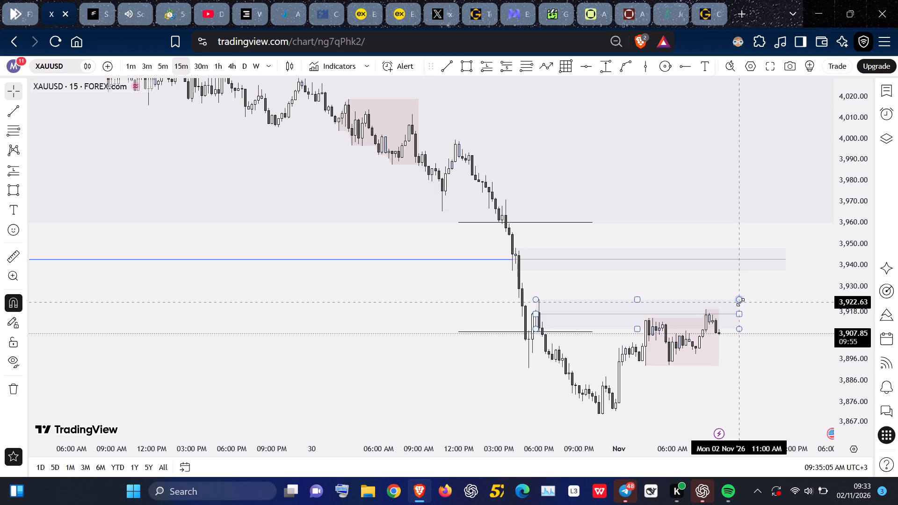
left_click_drag(741, 315, 729, 317)
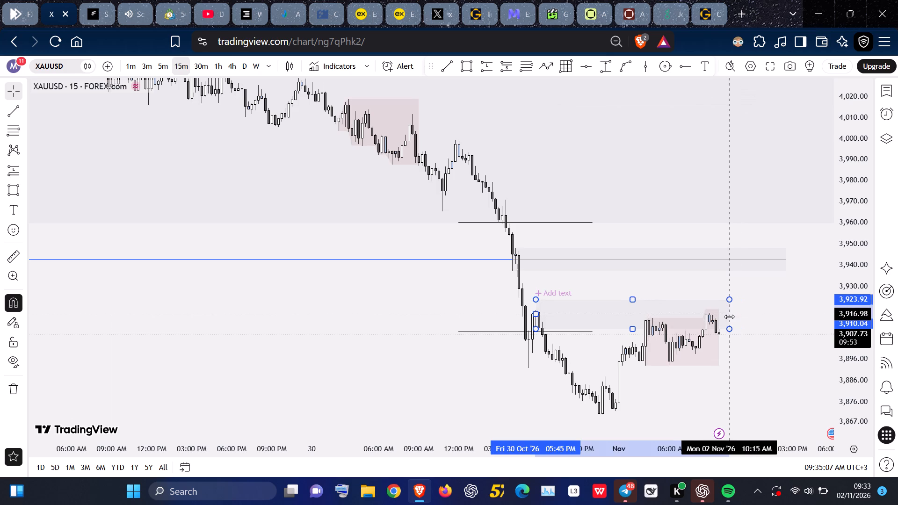
left_click_drag(729, 317, 727, 317)
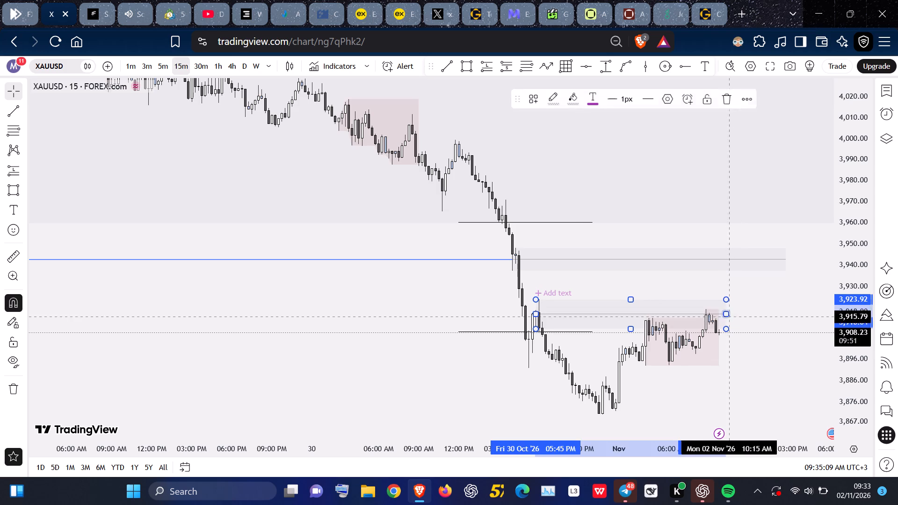
left_click(757, 328)
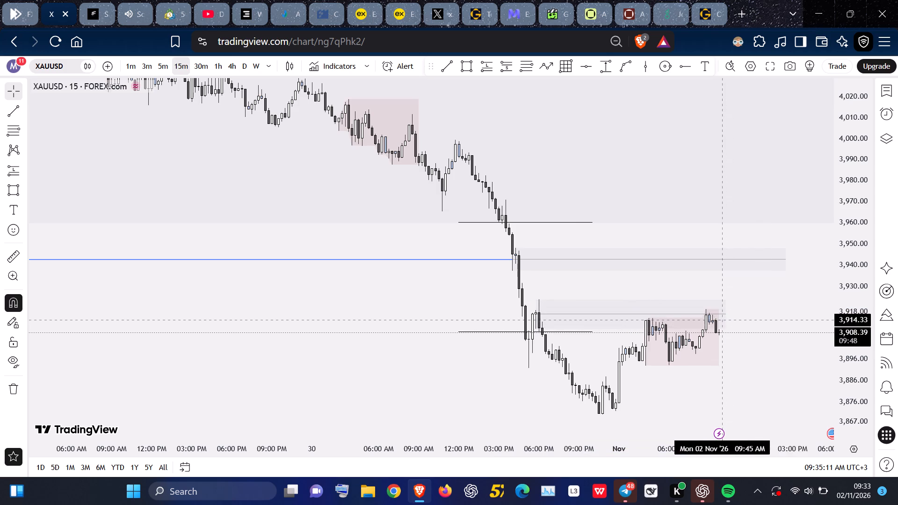
left_click_drag(726, 317, 720, 317)
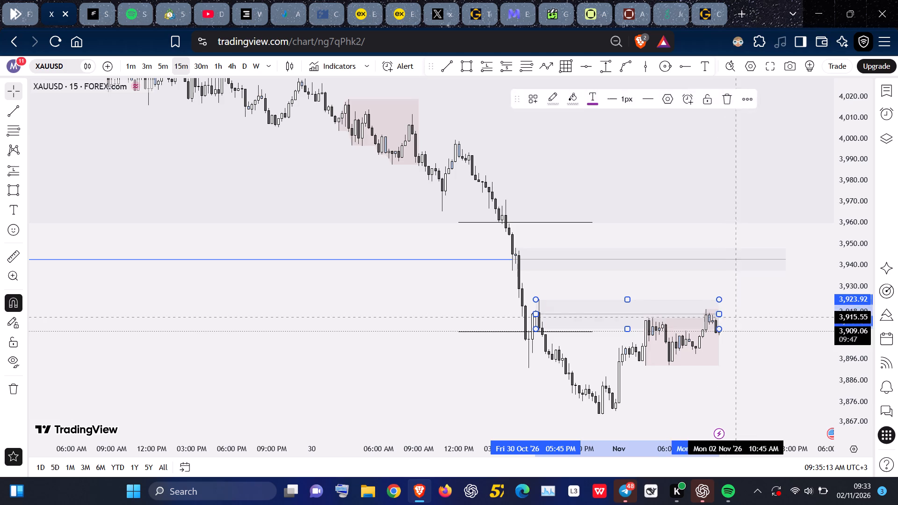
left_click(751, 312)
Capture a snapshot link of the 15m XAUUSD chart with both rectangle zones in view.
key("alt+s")
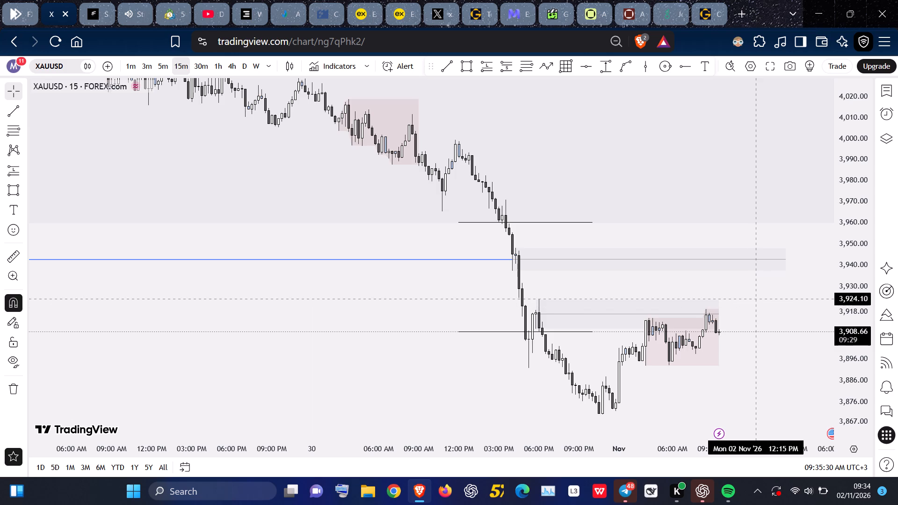
left_click_drag(755, 299, 745, 312)
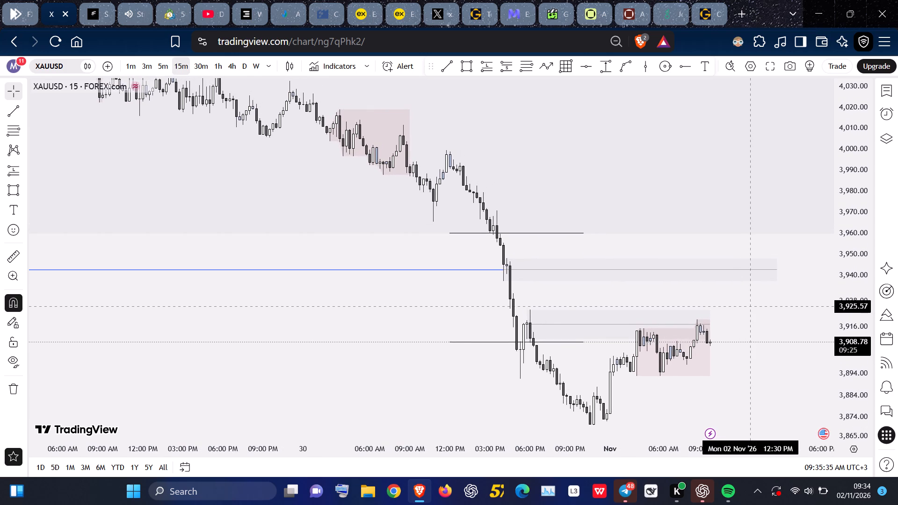
key("alt+s")
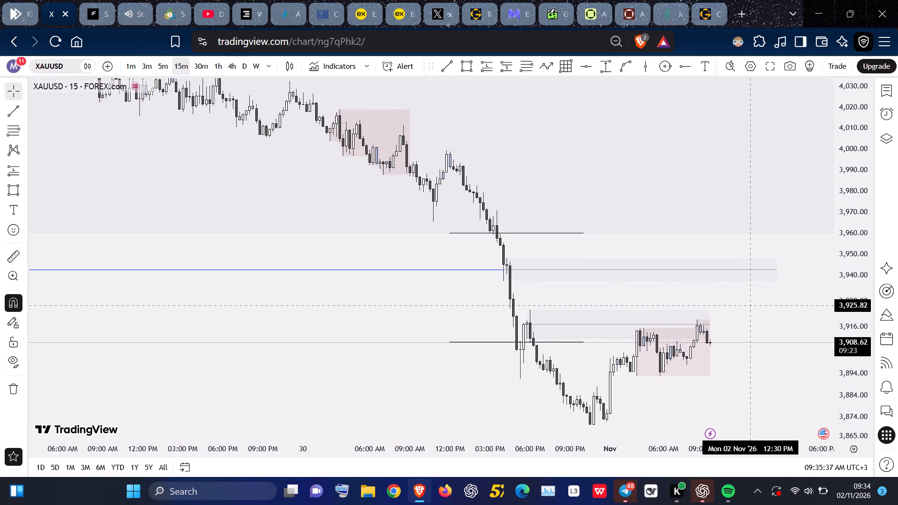
Open the object tree and check which drawing the topmost rectangle entry refers to.
left_click(892, 138)
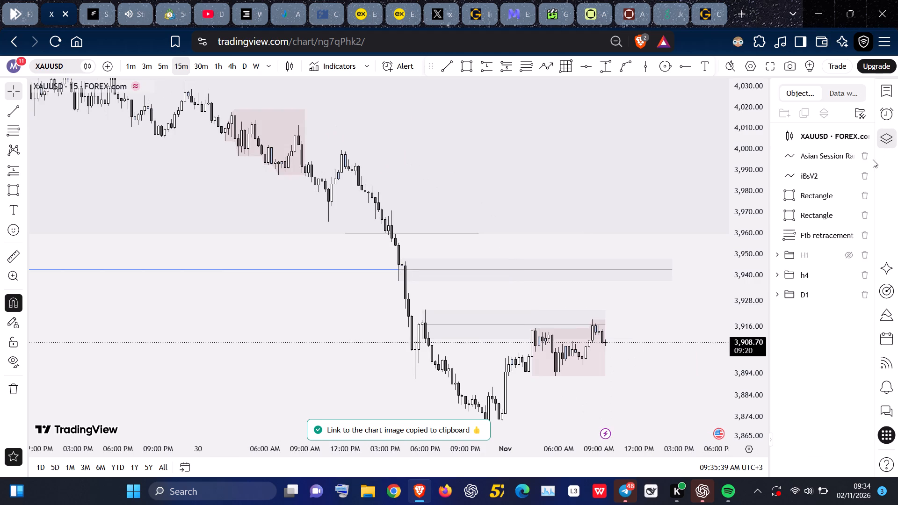
left_click(820, 194)
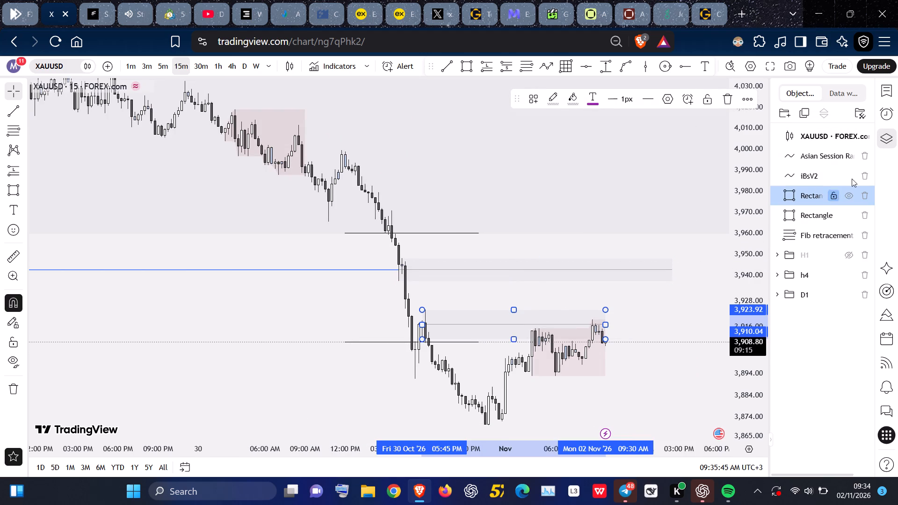
left_click(693, 323)
Draw a horizontal trendline at the 4,018.92 high from 3:45 AM on 30 October to 9:45 PM on 2 November with the Major Inducement template.
left_click_drag(645, 339, 553, 310)
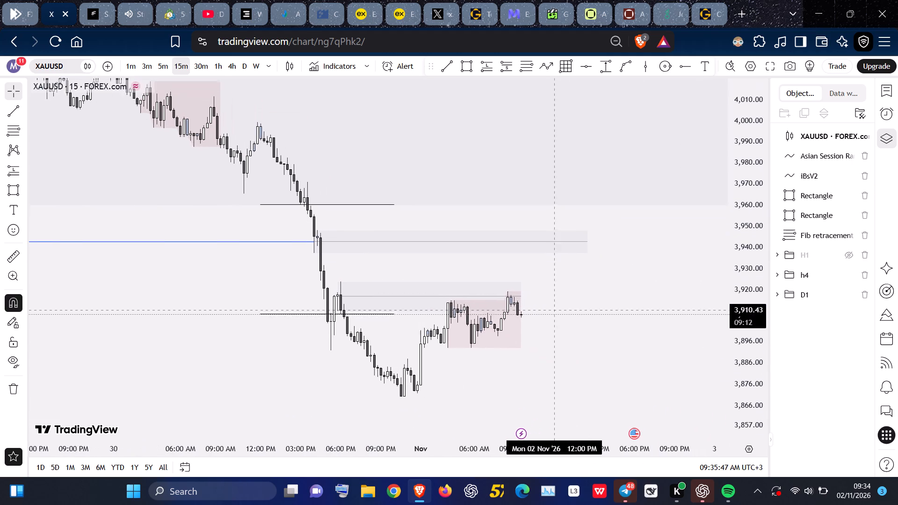
left_click_drag(553, 310, 553, 307)
scroll(576, 246, "down", 2)
left_click_drag(665, 236, 661, 249)
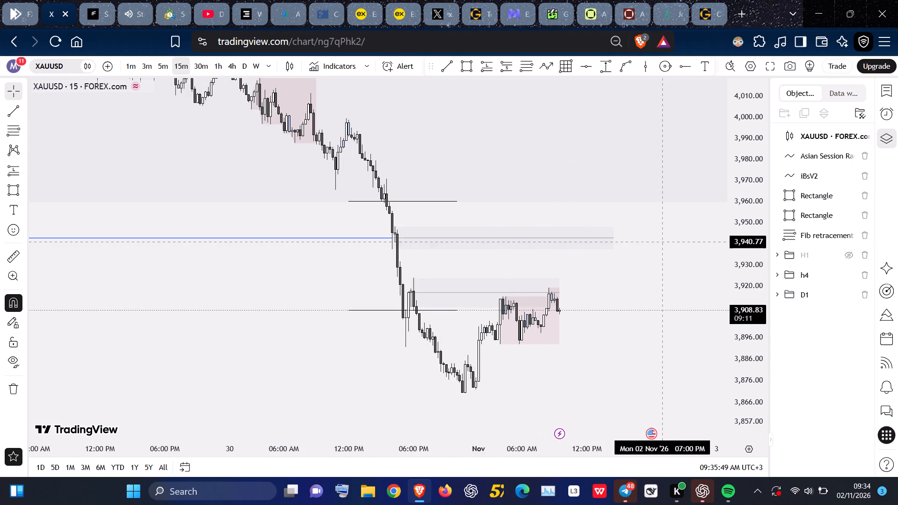
left_click_drag(661, 249, 648, 307)
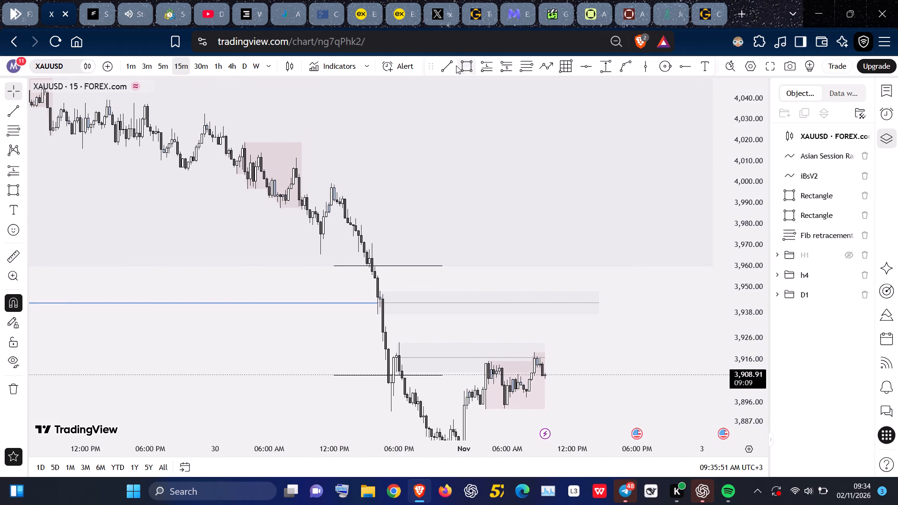
left_click(452, 66)
left_click(246, 133)
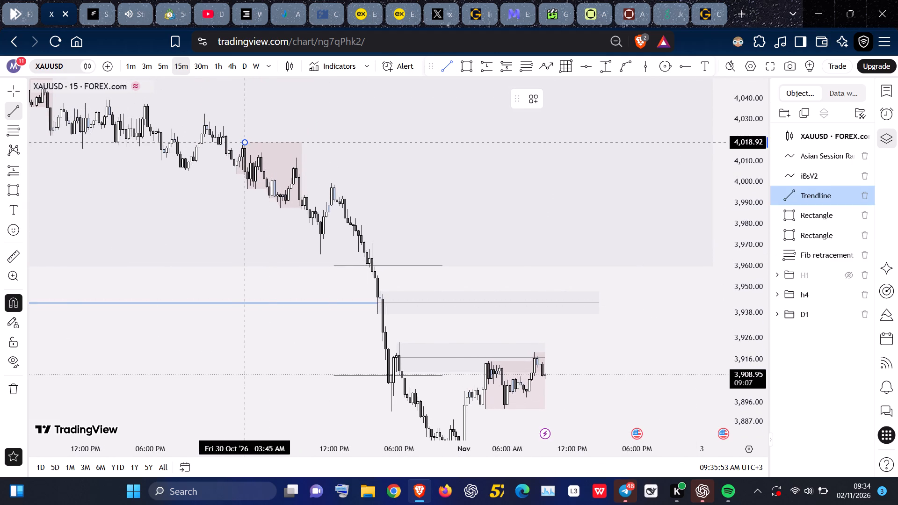
left_click(679, 161, "shift")
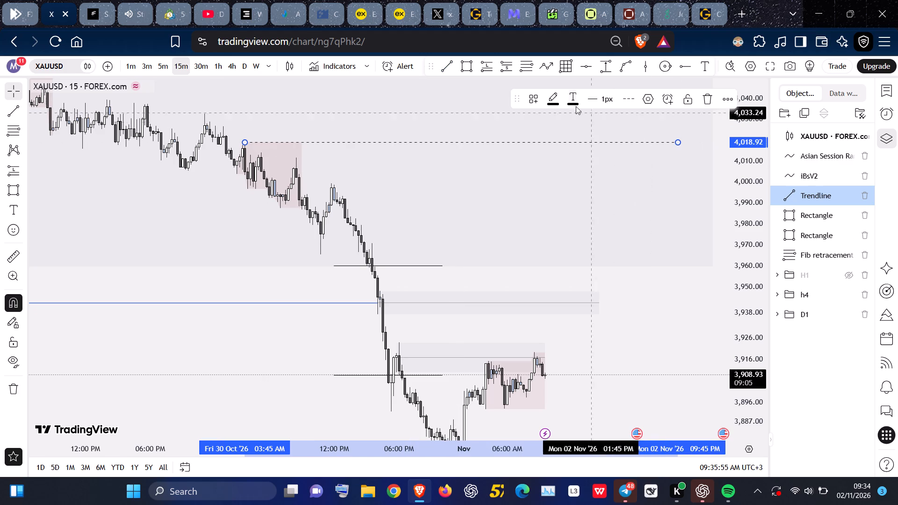
left_click(538, 101)
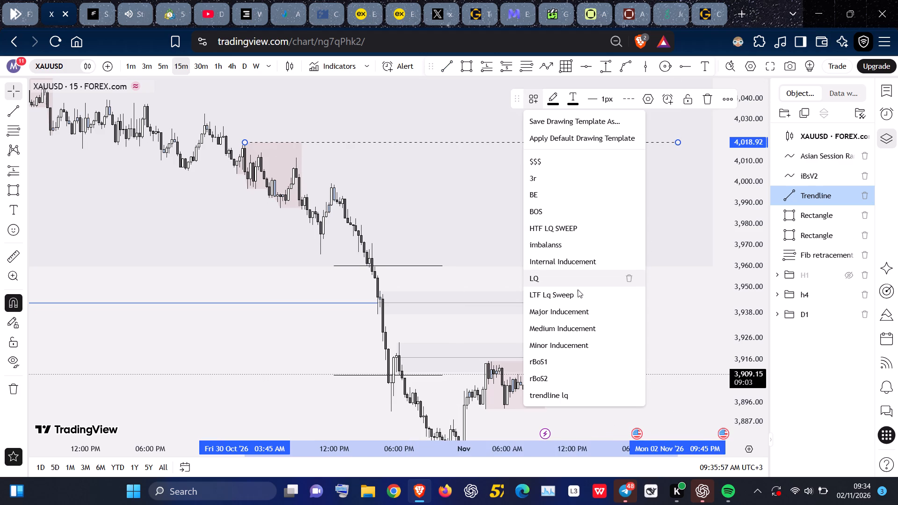
left_click(584, 313)
left_click(620, 311)
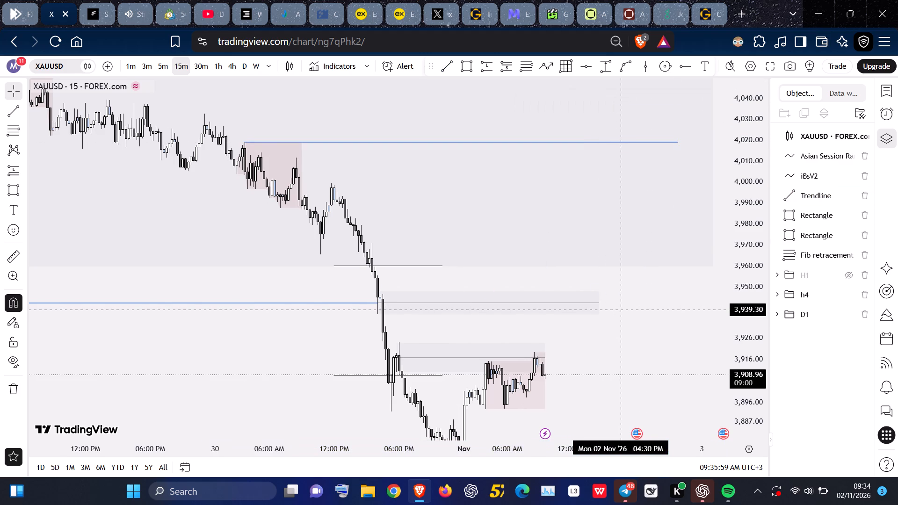
Draw a horizontal trendline at the 3,870.24 low from 10:45 PM on 30 October to about 9:45 PM on 2 November.
left_click_drag(627, 307, 565, 248)
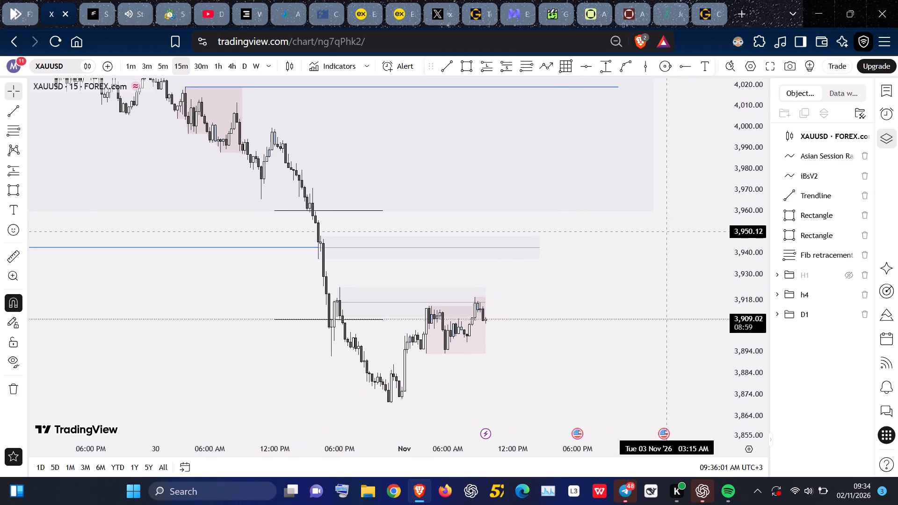
left_click(444, 71)
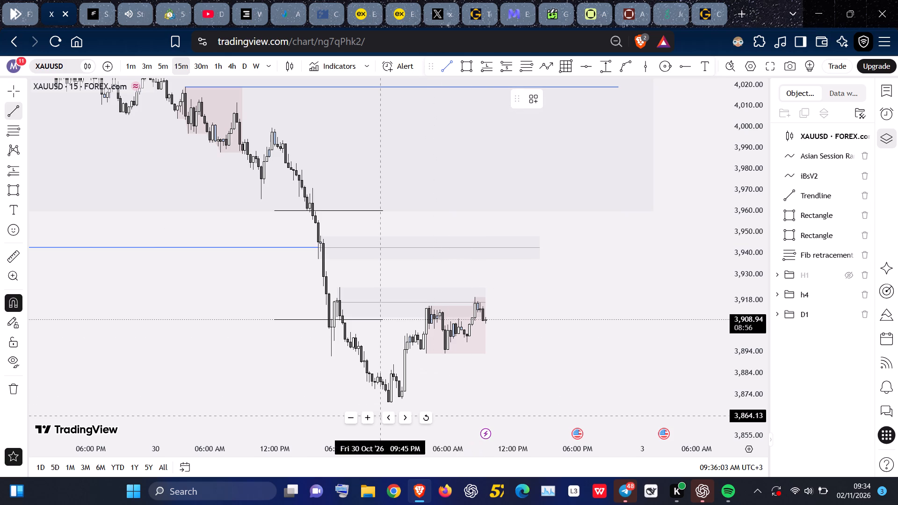
left_click(391, 406)
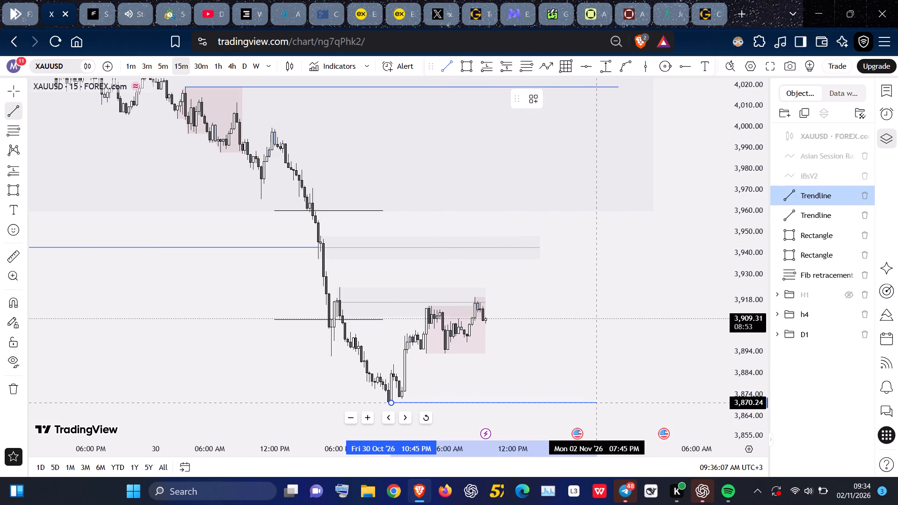
left_click(620, 367, "shift")
left_click(608, 346)
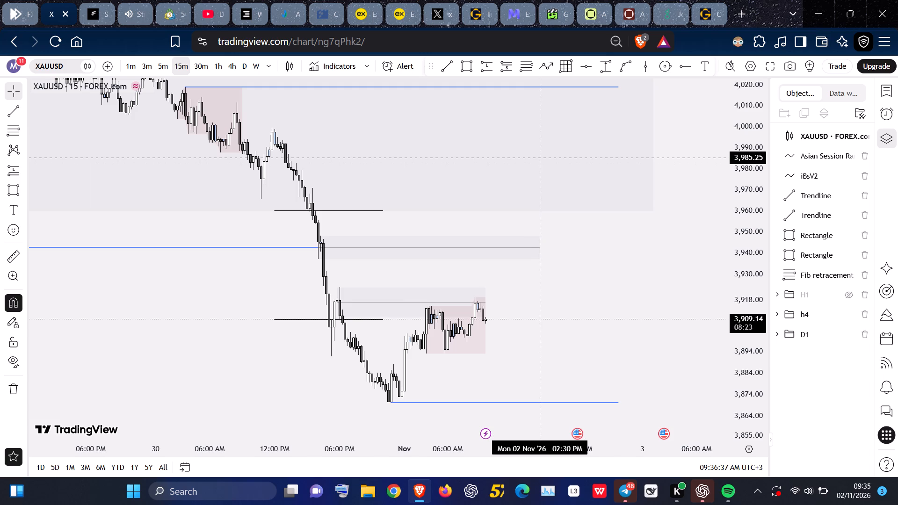
Capture a snapshot link of the 15m chart with both horizontal trendlines and the zones in view.
left_click_drag(596, 225, 605, 244)
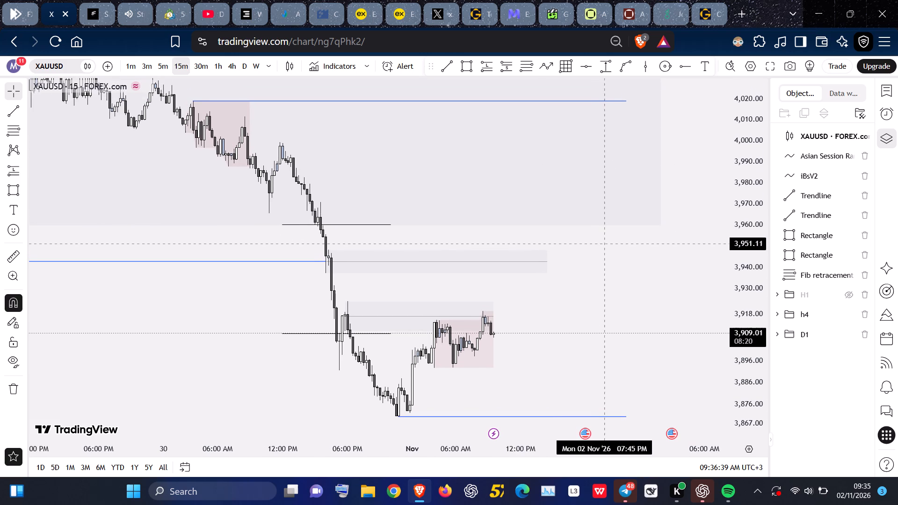
left_click_drag(605, 244, 605, 245)
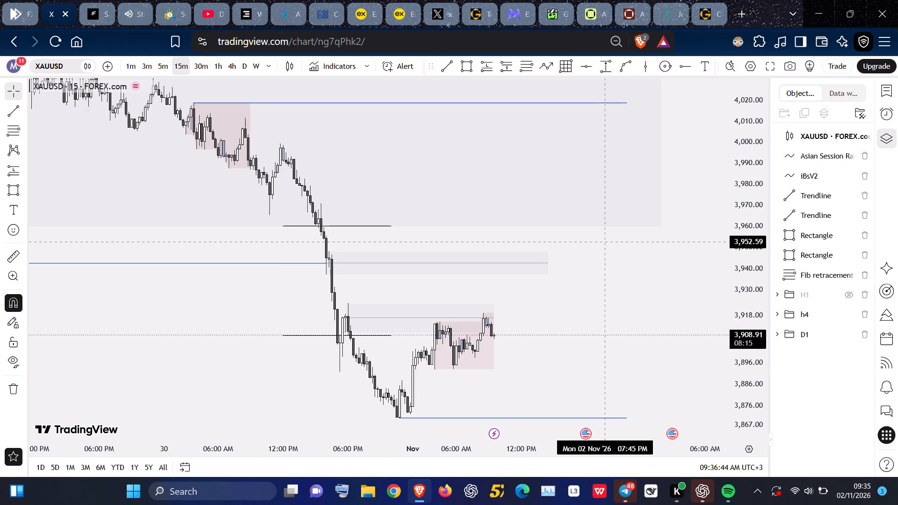
key("alt+s")
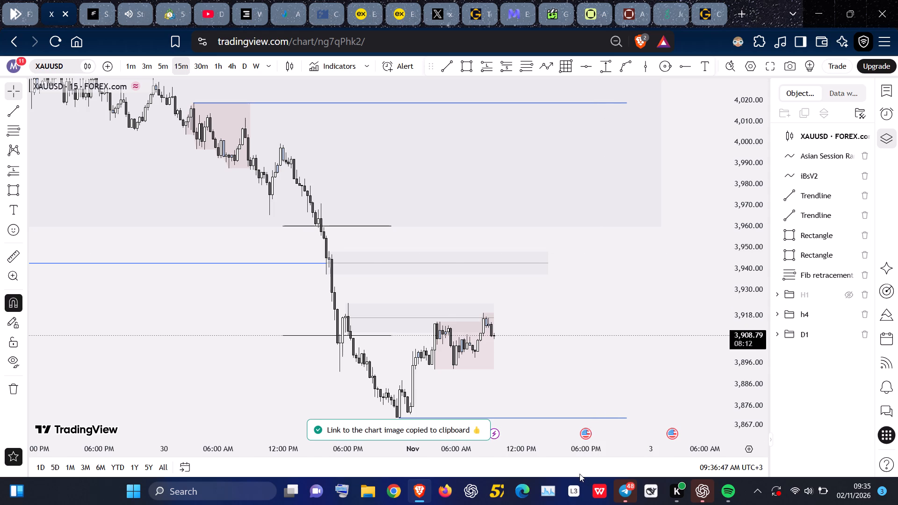
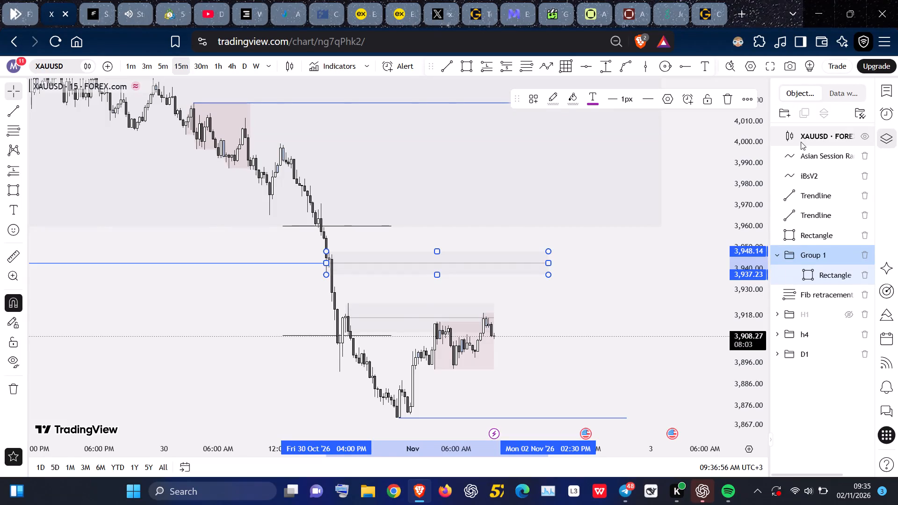
Rename the drawing group Group 1 as m15.
left_click(817, 249)
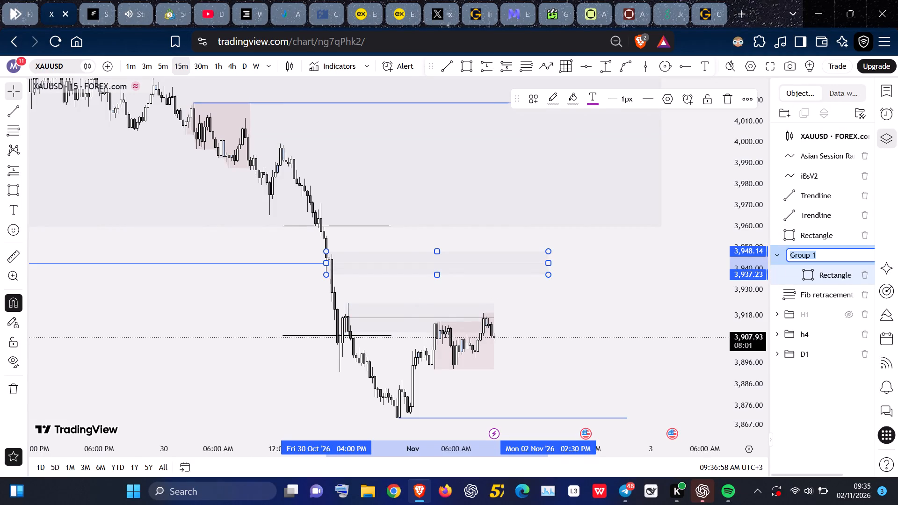
key("m")
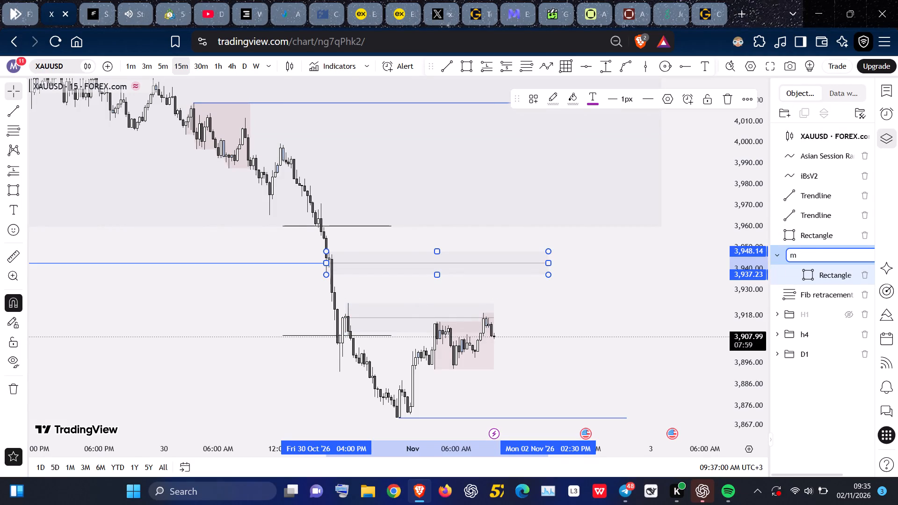
type("15")
key("Return")
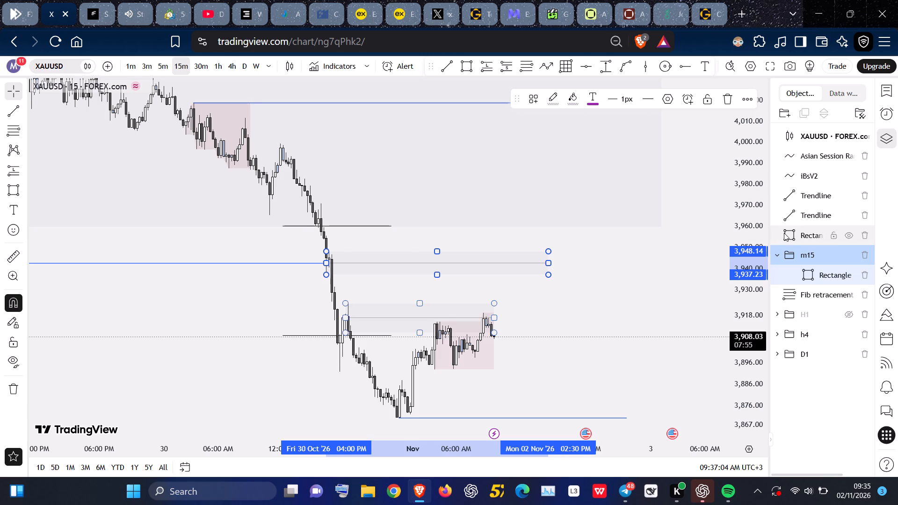
Move the ungrouped rectangle and both ungrouped trendlines into the m15 group and collapse the group.
left_click_drag(797, 233, 804, 258)
left_click_drag(802, 210, 803, 211)
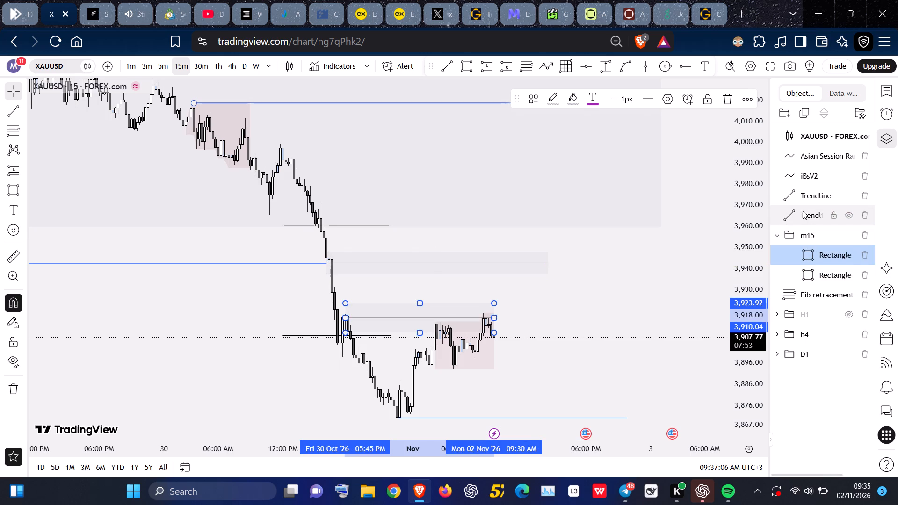
left_click_drag(803, 211, 810, 237)
left_click_drag(805, 195, 810, 216)
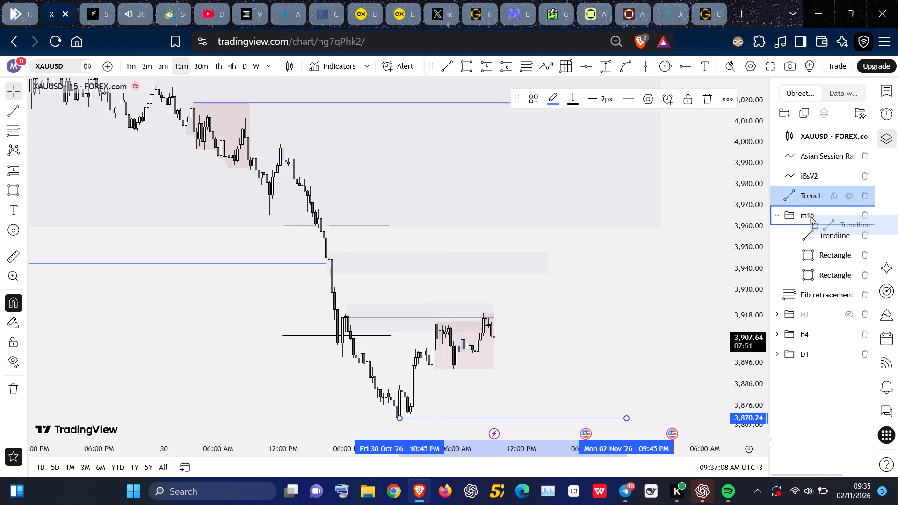
left_click_drag(810, 216, 811, 215)
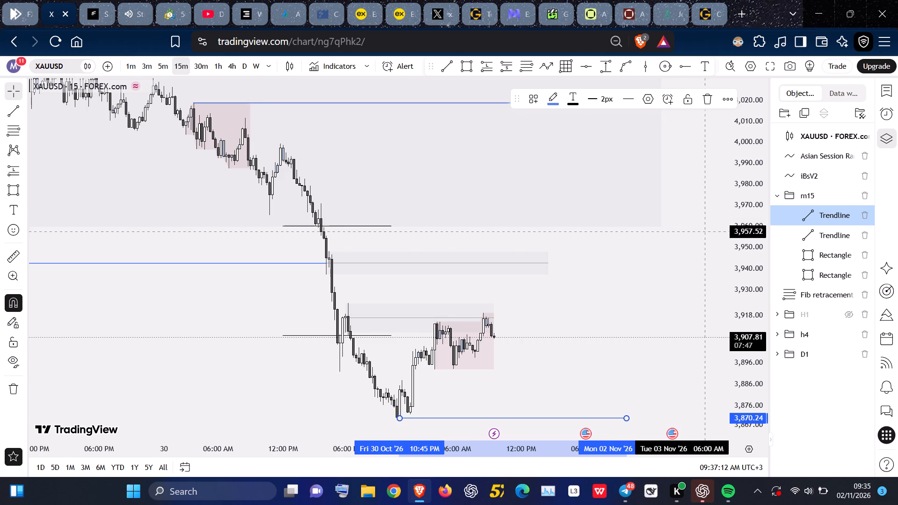
left_click(774, 195)
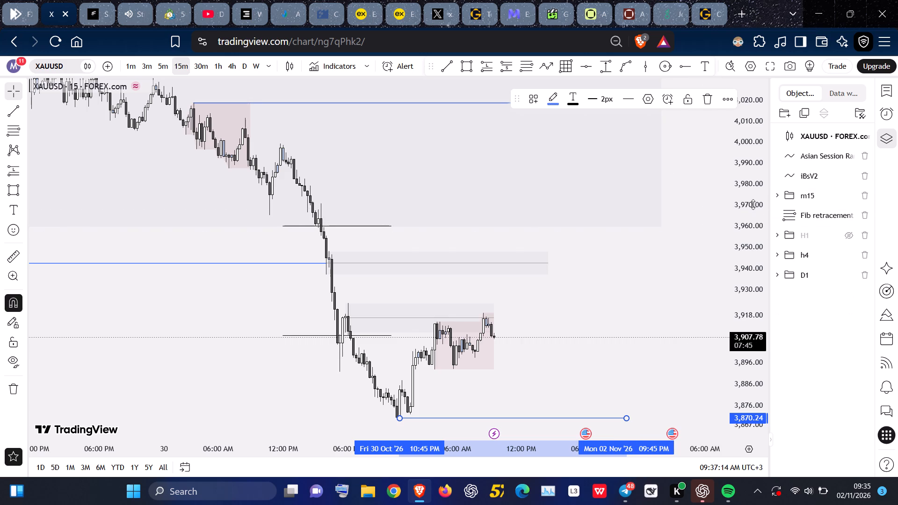
Switch the XAUUSD chart to the 5m timeframe.
scroll(677, 214, "down", 2)
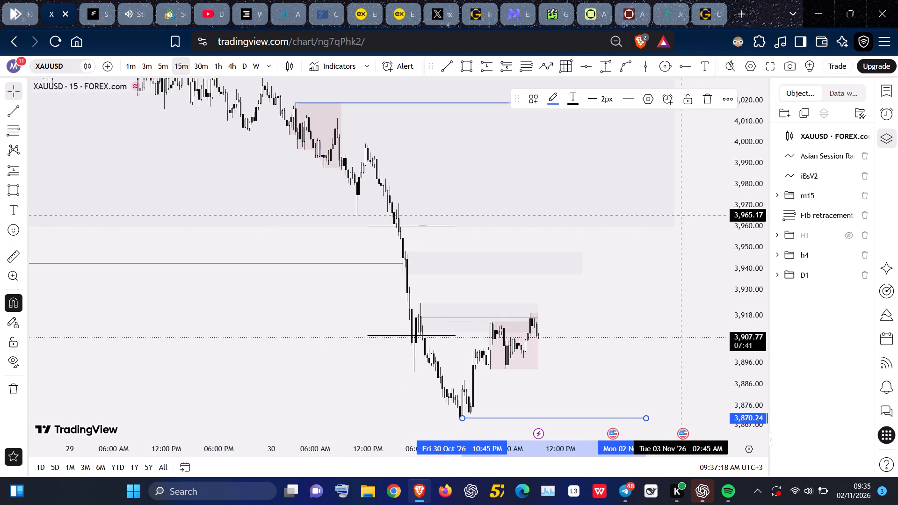
scroll(681, 216, "up", 1)
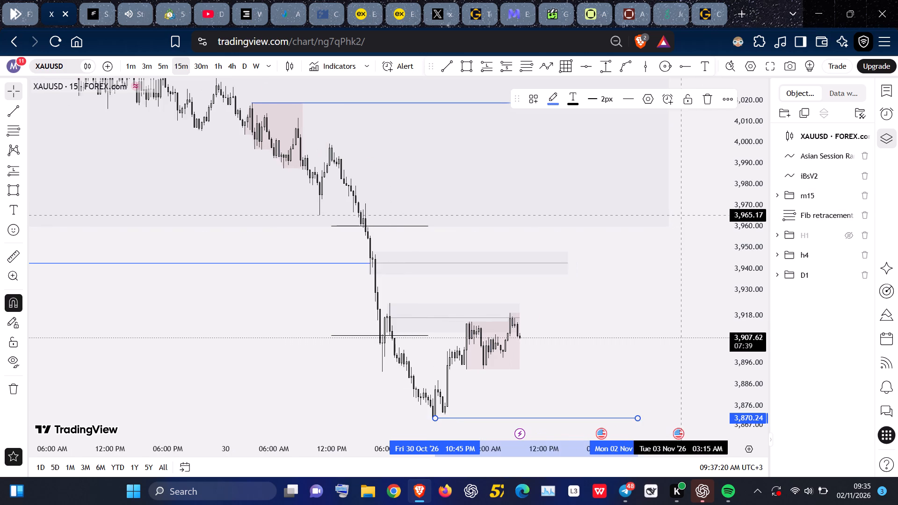
scroll(437, 154, "up", 2)
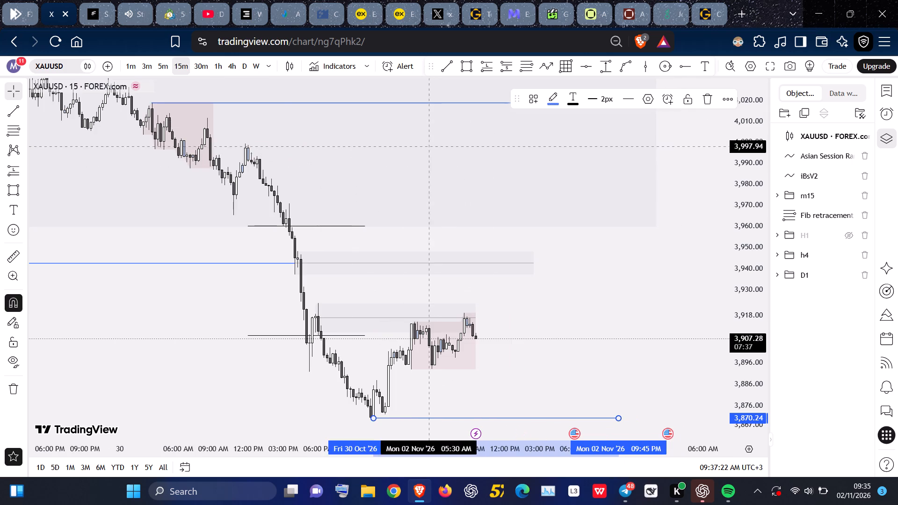
left_click(159, 62)
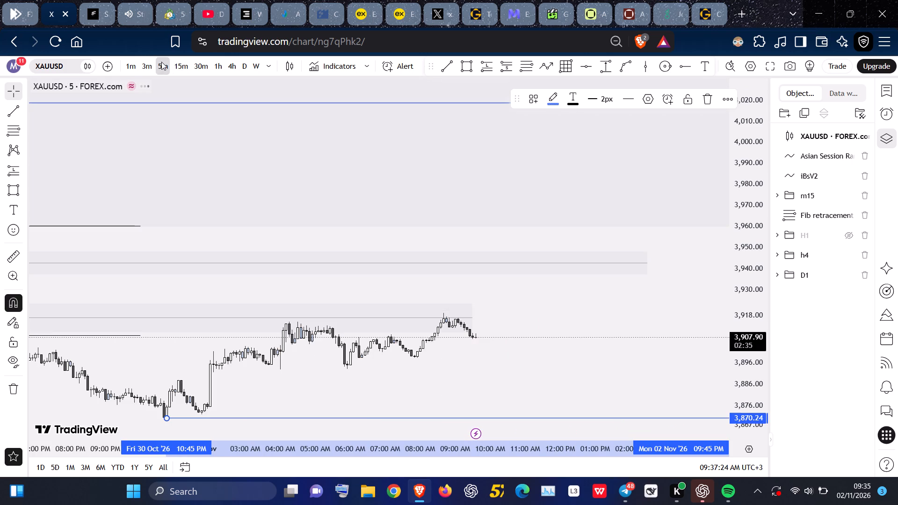
Examine the 5m price action between the 3,870 low and the zones above the Asian session range.
scroll(305, 163, "down", 3)
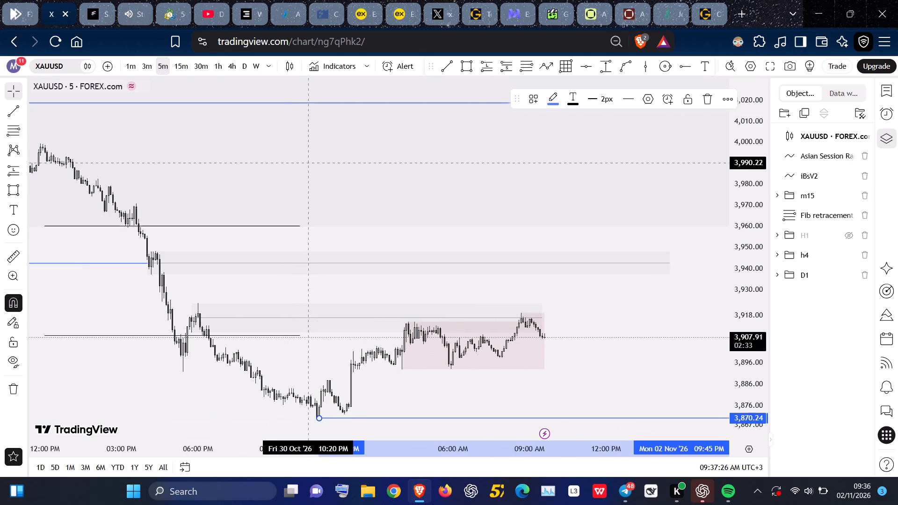
left_click_drag(760, 333, 702, 206)
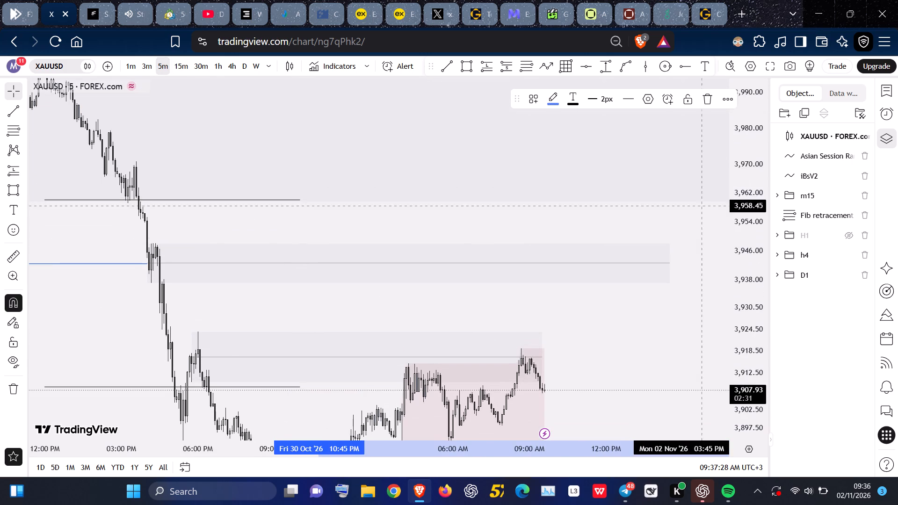
left_click_drag(665, 356, 671, 244)
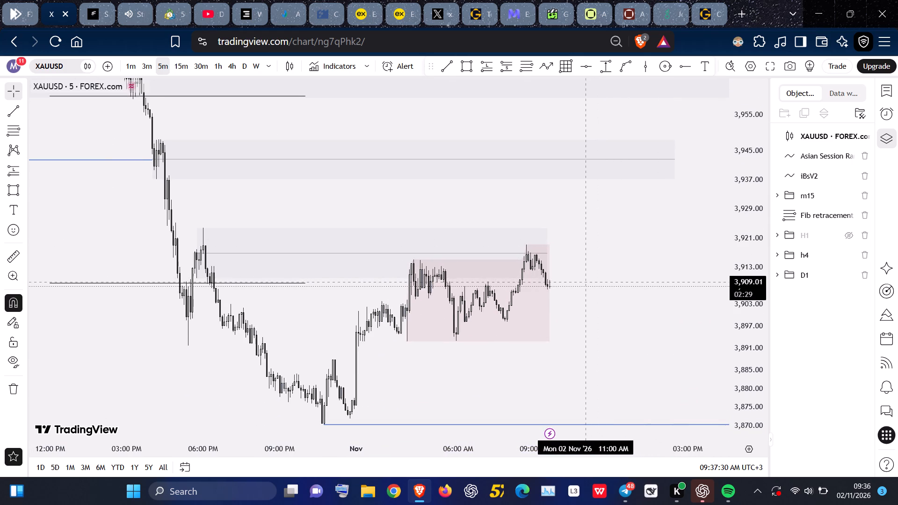
scroll(587, 282, "up", 2)
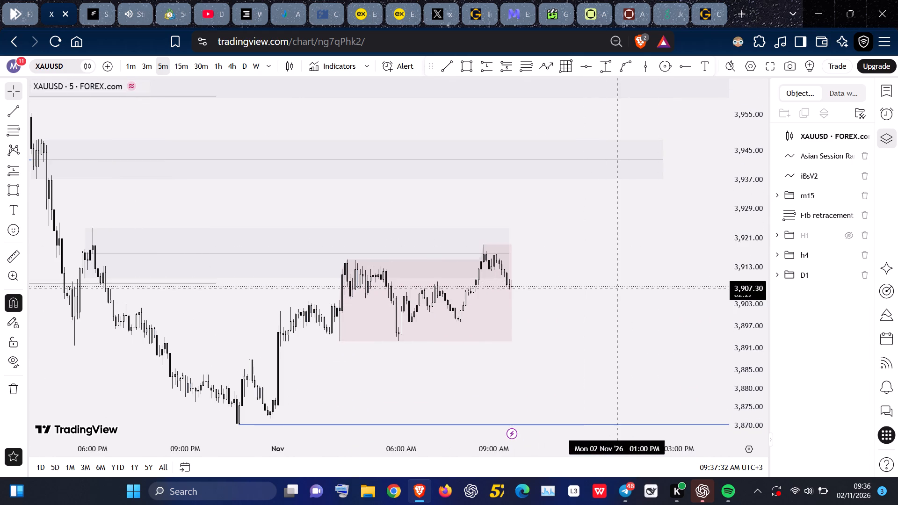
scroll(526, 222, "up", 2)
left_click_drag(500, 226, 635, 208)
scroll(635, 208, "up", 2)
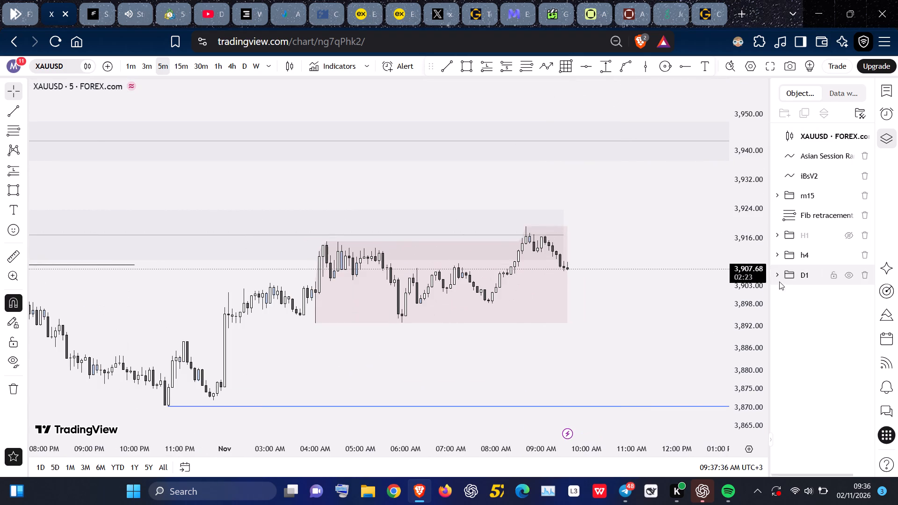
left_click_drag(744, 306, 720, 229)
left_click_drag(649, 316, 629, 228)
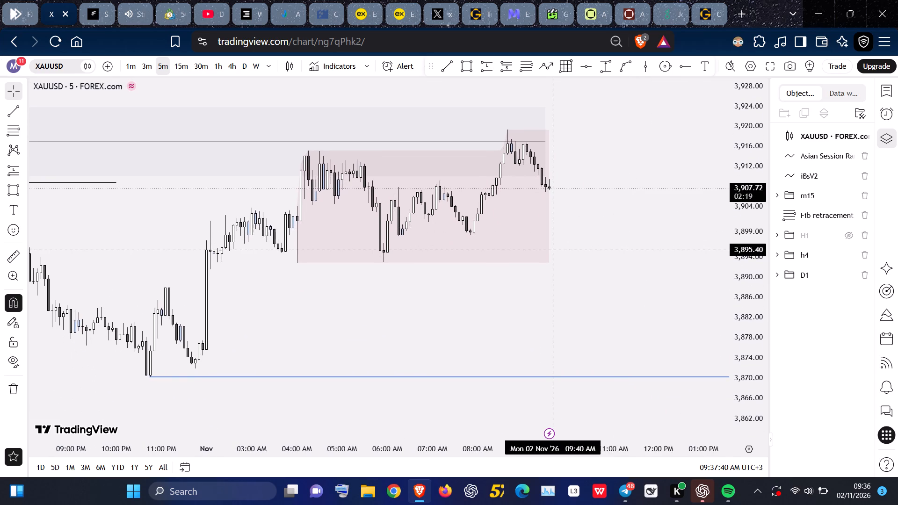
scroll(553, 251, "up", 2)
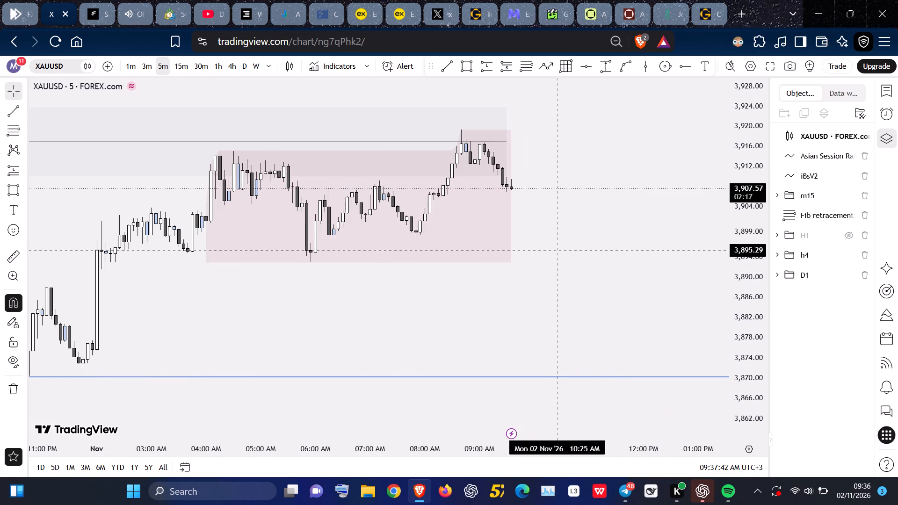
scroll(561, 251, "down", 3)
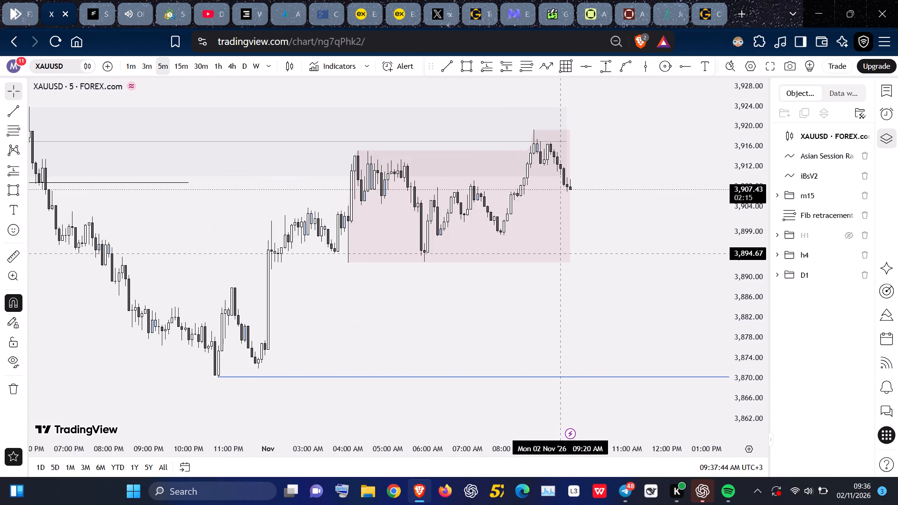
scroll(565, 254, "down", 4)
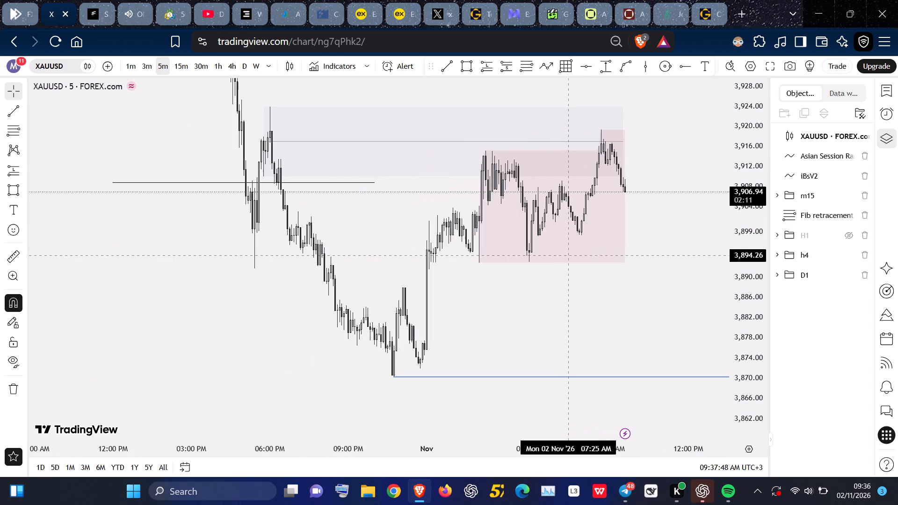
scroll(568, 256, "up", 1)
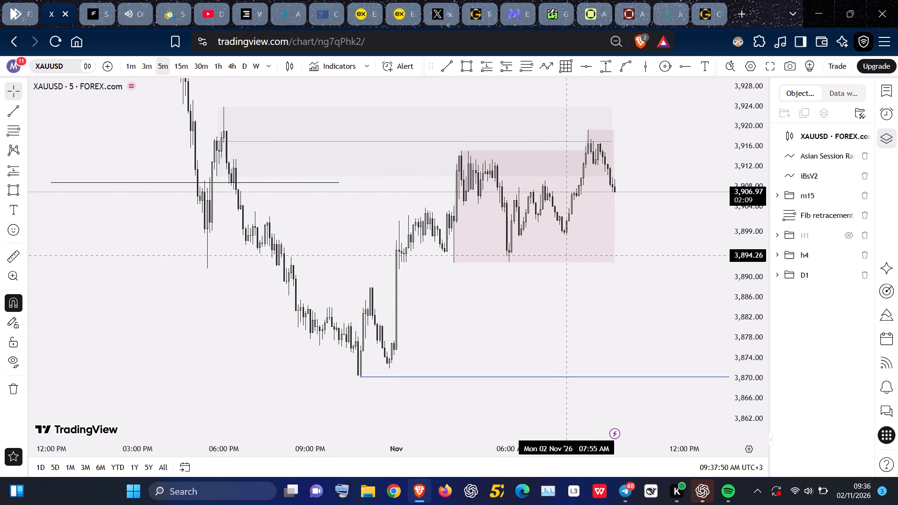
scroll(568, 256, "up", 1)
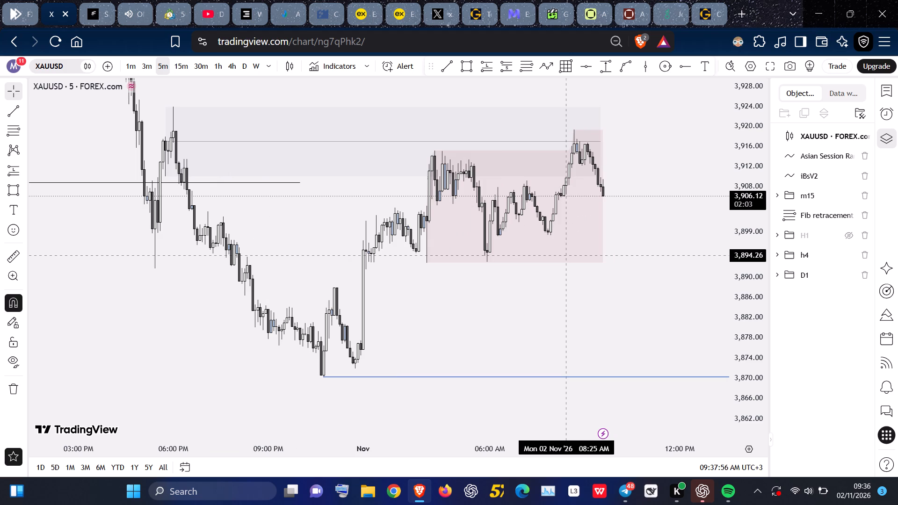
scroll(568, 256, "up", 1)
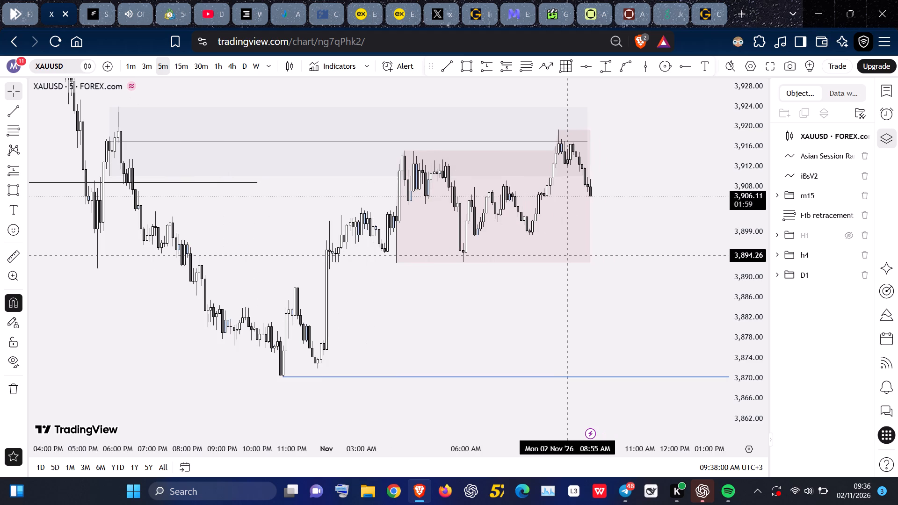
scroll(568, 252, "up", 1)
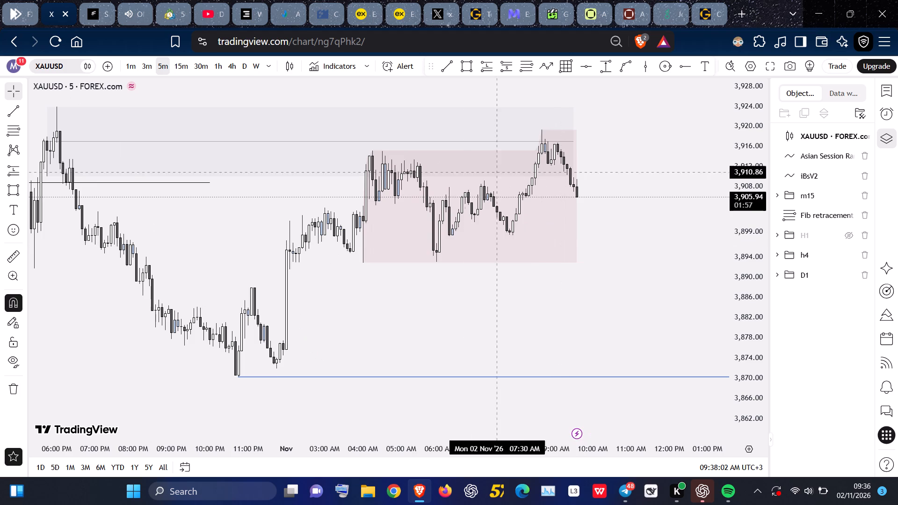
Draw a horizontal trendline at the 3,892.84 low from 4:00 AM to 10:30 AM on 2 November with the Medium Inducement template.
left_click(439, 68)
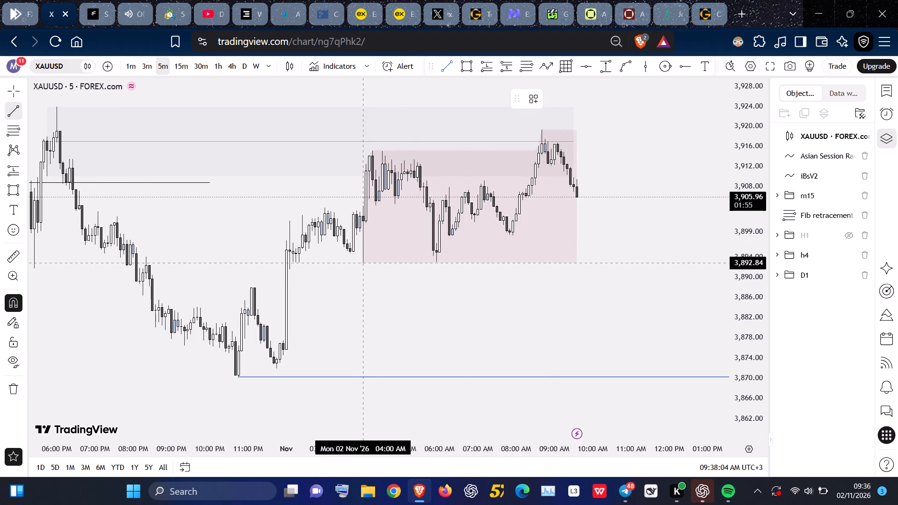
left_click(364, 272)
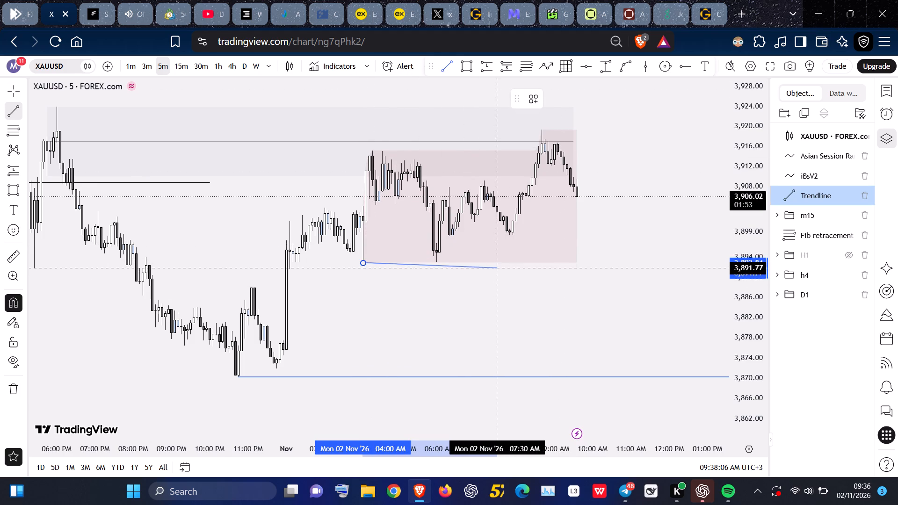
left_click(611, 276, "shift")
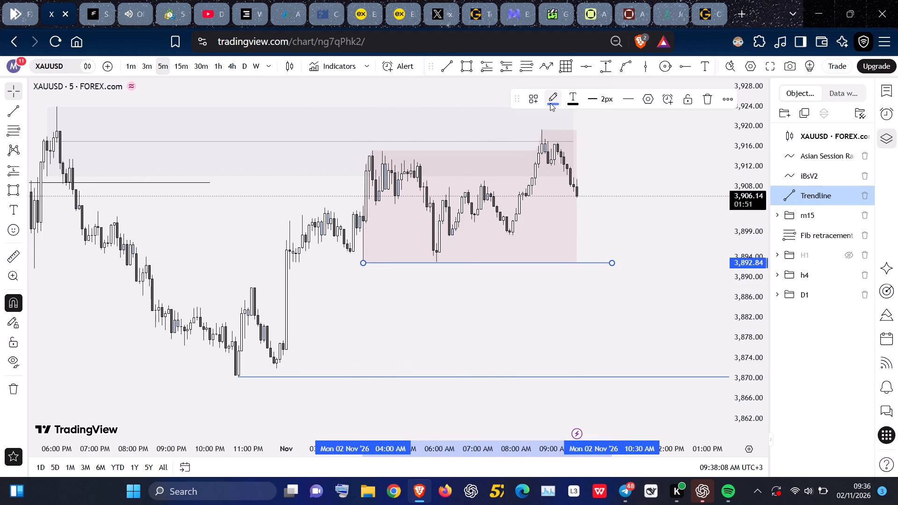
left_click(536, 103)
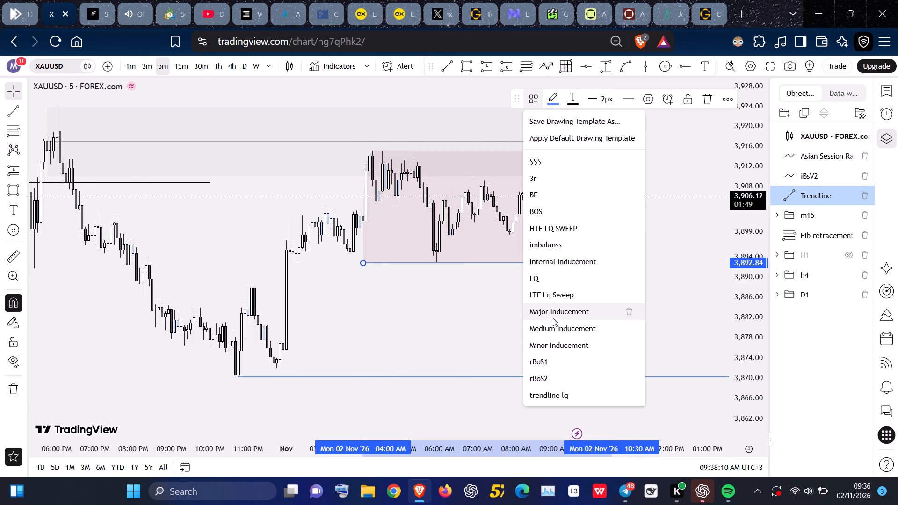
left_click(553, 327)
left_click(609, 225)
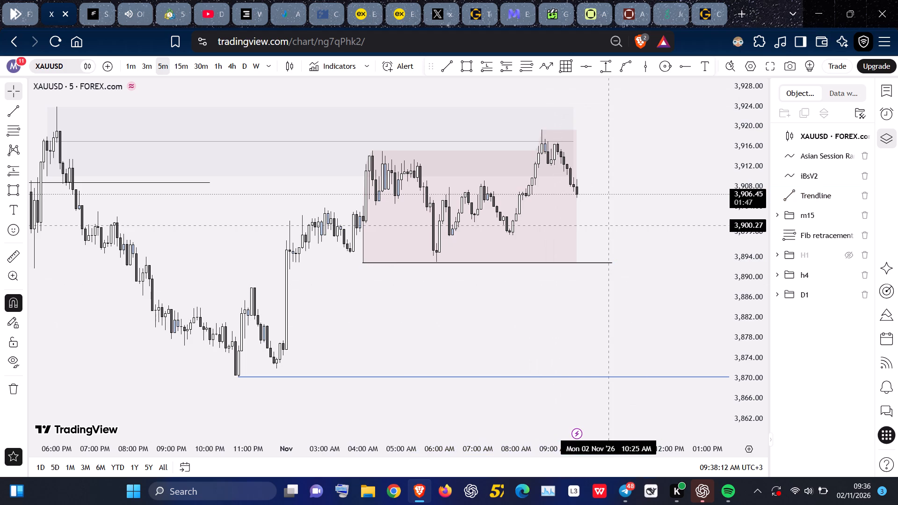
Draw another trendline on the 5m chart, starting at the swing high near 8:45 AM on 2 November.
left_click_drag(610, 225, 592, 247)
left_click(446, 66)
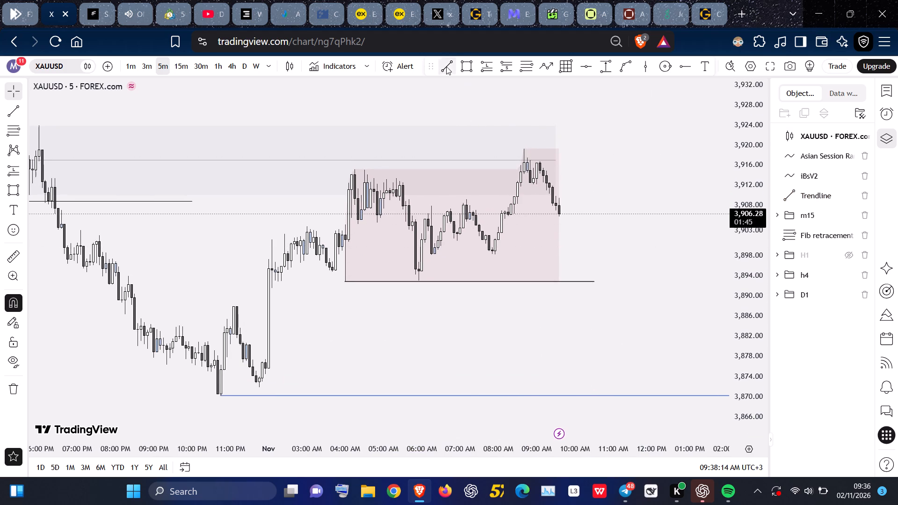
Draw a horizontal trendline at the 3,919.30 swing high from 8:40 AM to 11:05 AM on 2 November.
left_click(524, 137)
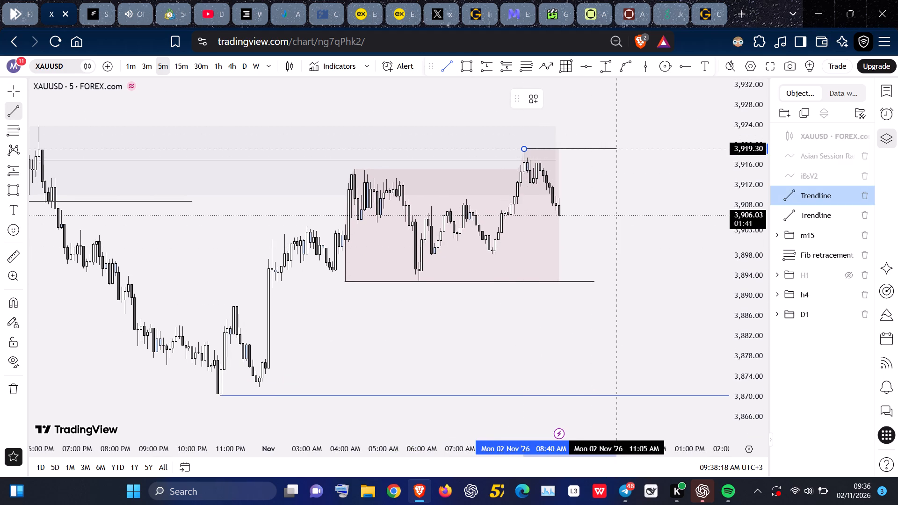
left_click(617, 156, "shift")
left_click(618, 169)
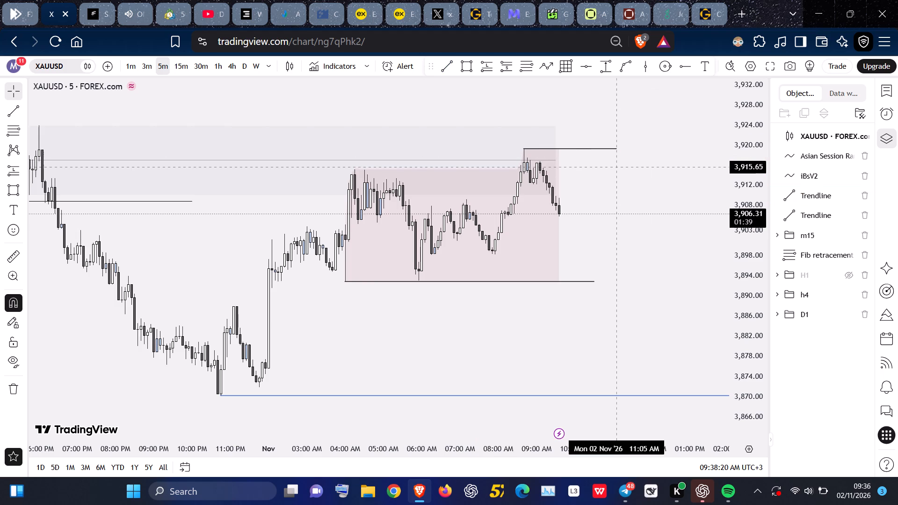
Copy a link to an image of the XAUUSD 5m chart, framed with both new trendlines in view.
left_click_drag(531, 108, 552, 122)
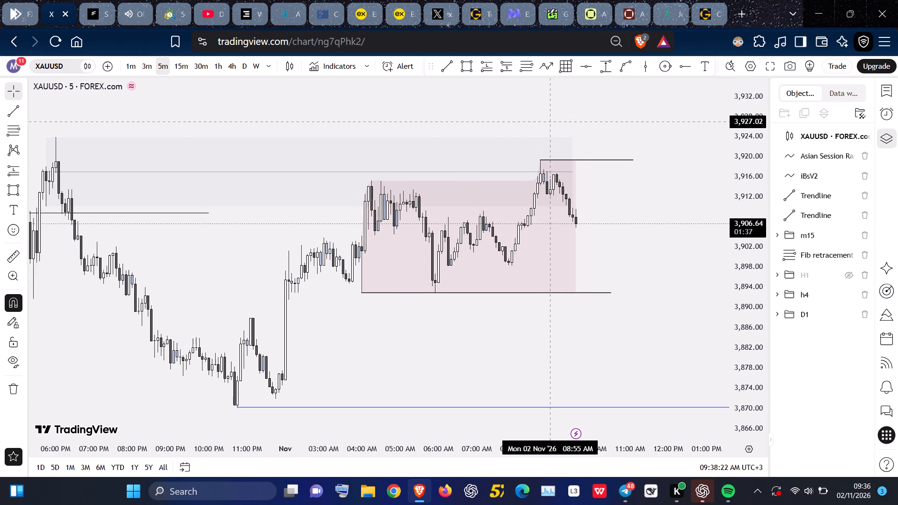
left_click_drag(552, 122, 574, 127)
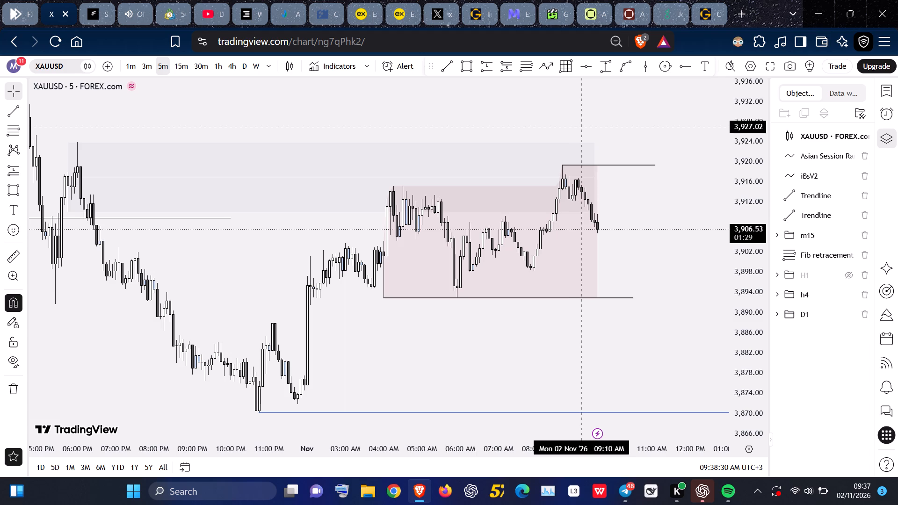
key("alt+s")
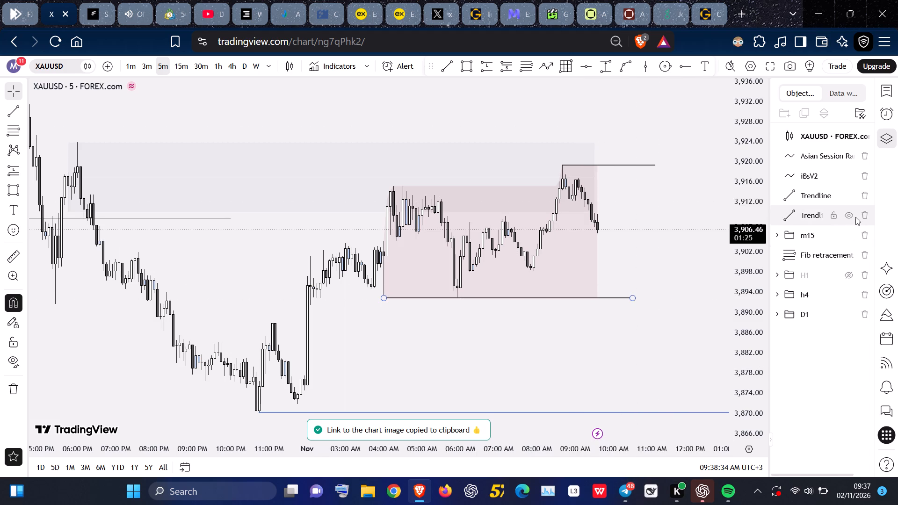
Move the 3,892.84 and 3,919.30 trendlines into the m15 drawing group and close the object tree.
left_click_drag(807, 211, 813, 240)
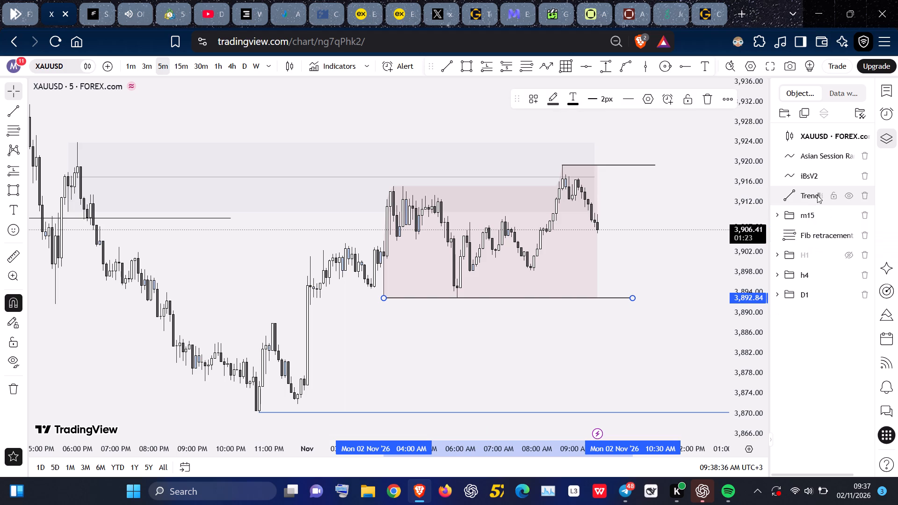
left_click_drag(817, 195, 819, 217)
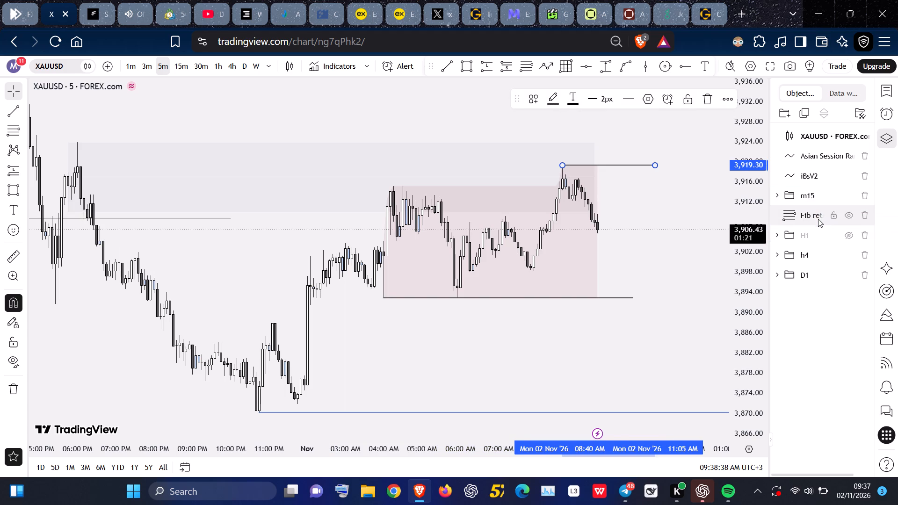
left_click(890, 144)
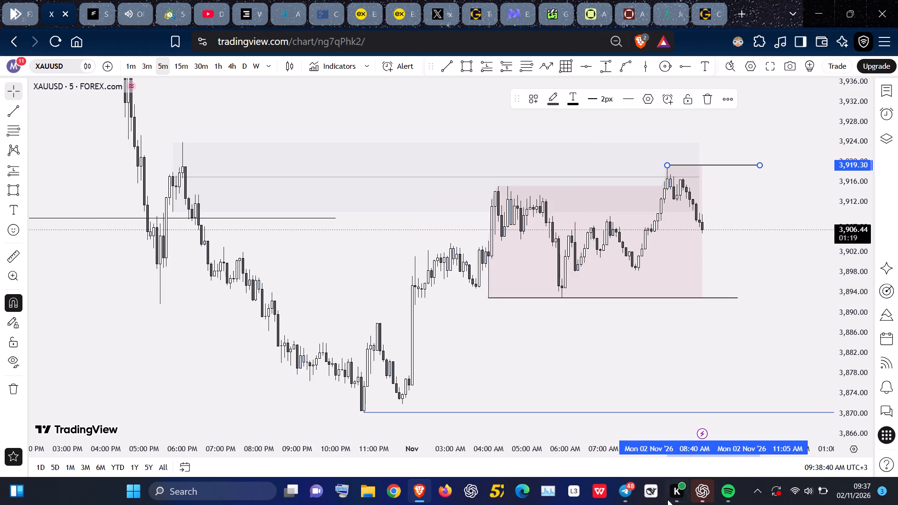
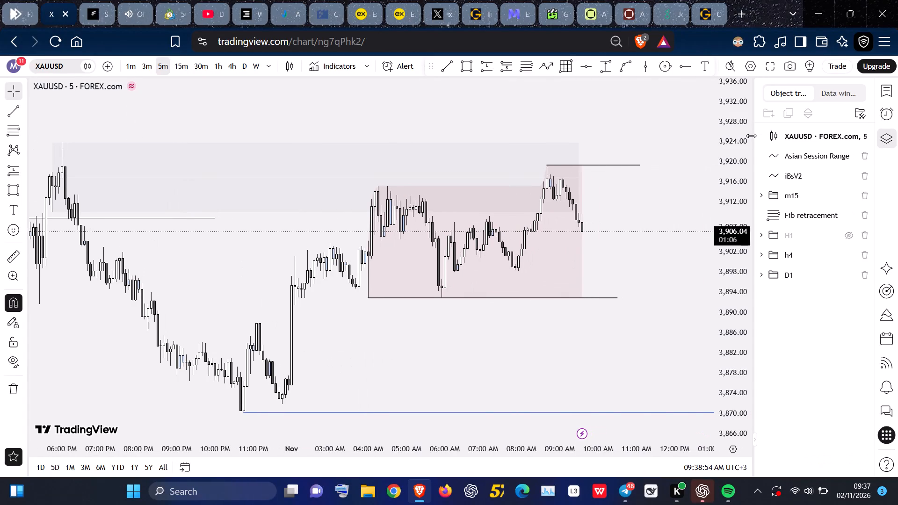
Show the Mr69Fx watchlist beside the chart and widen it until the full symbol names are readable.
left_click(891, 101)
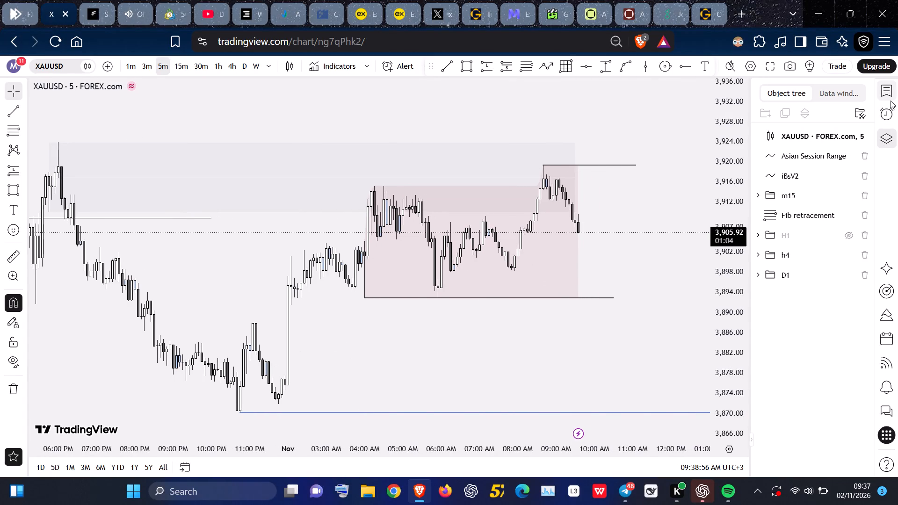
scroll(816, 158, "down", 1)
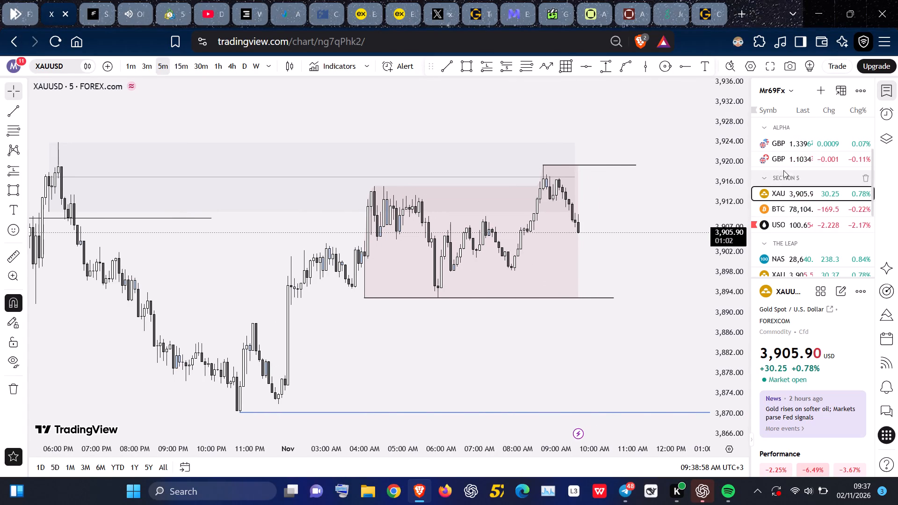
left_click_drag(751, 177, 731, 177)
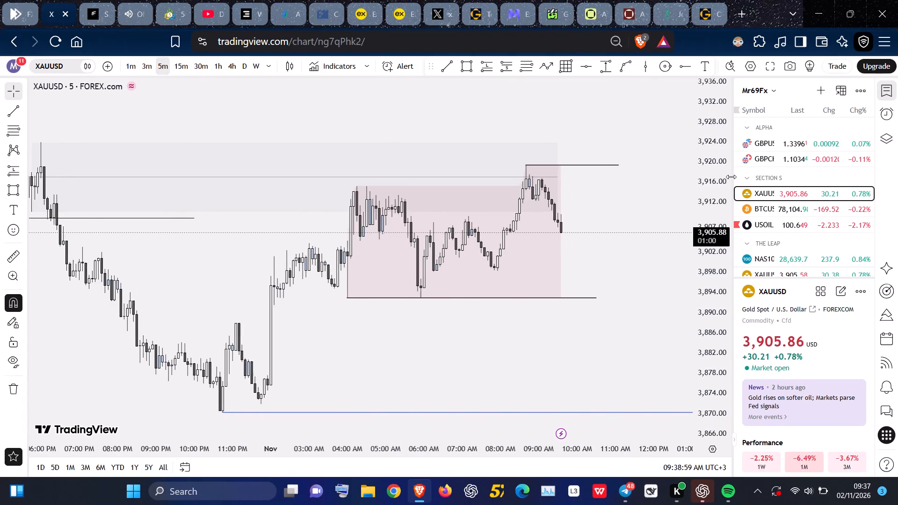
left_click_drag(731, 177, 720, 176)
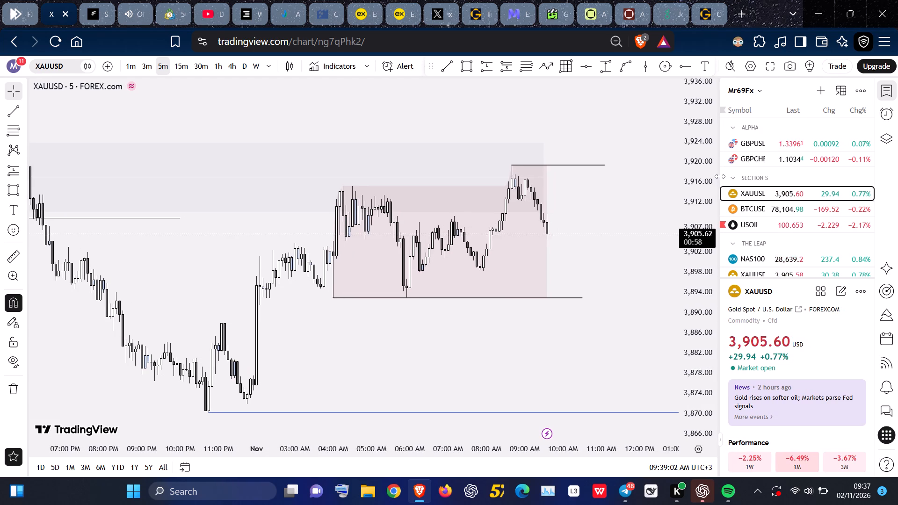
left_click_drag(720, 176, 717, 175)
scroll(767, 177, "up", 1)
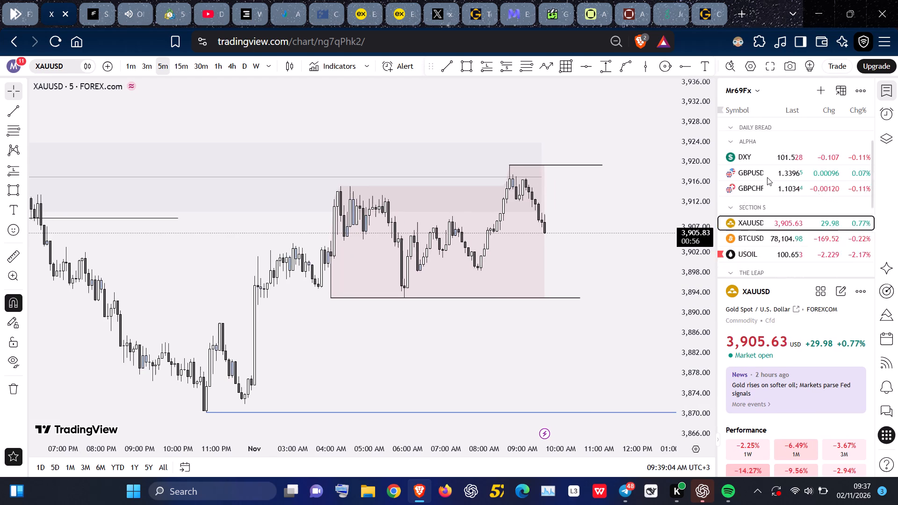
Switch to the GBPUSD chart on the weekly timeframe and reset the chart view so the candles fit.
scroll(767, 177, "up", 2)
left_click(750, 211)
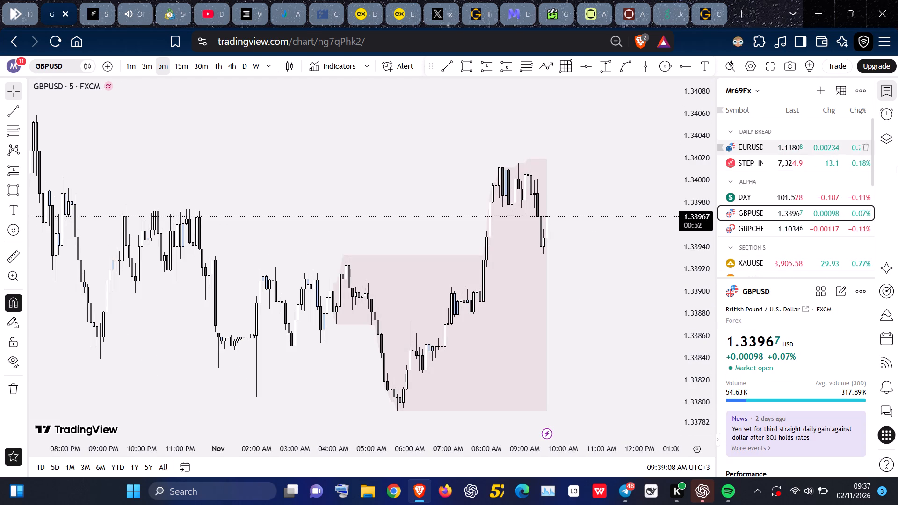
left_click(878, 95)
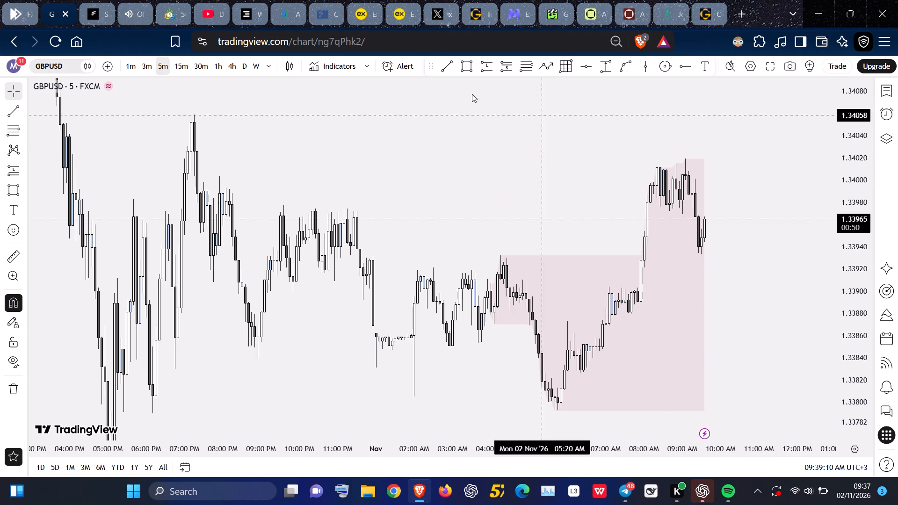
left_click(251, 72)
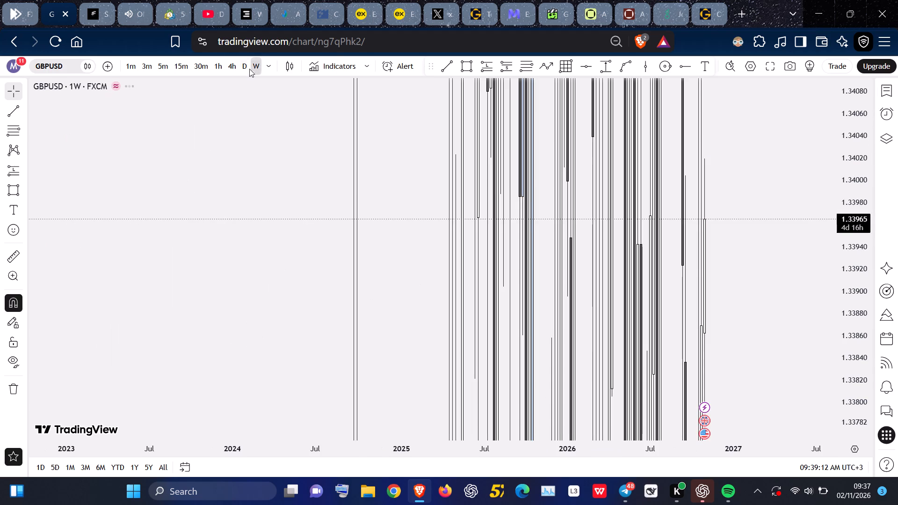
right_click(709, 145)
left_click(734, 157)
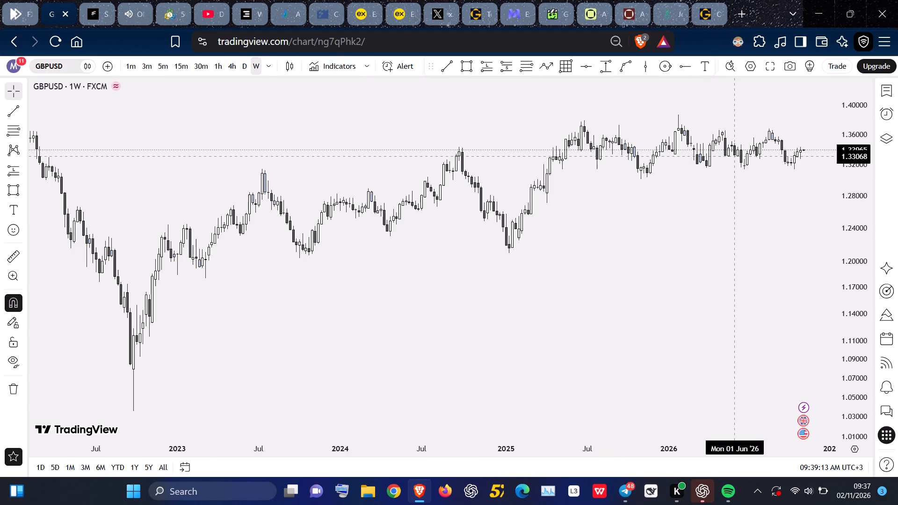
left_click(893, 134)
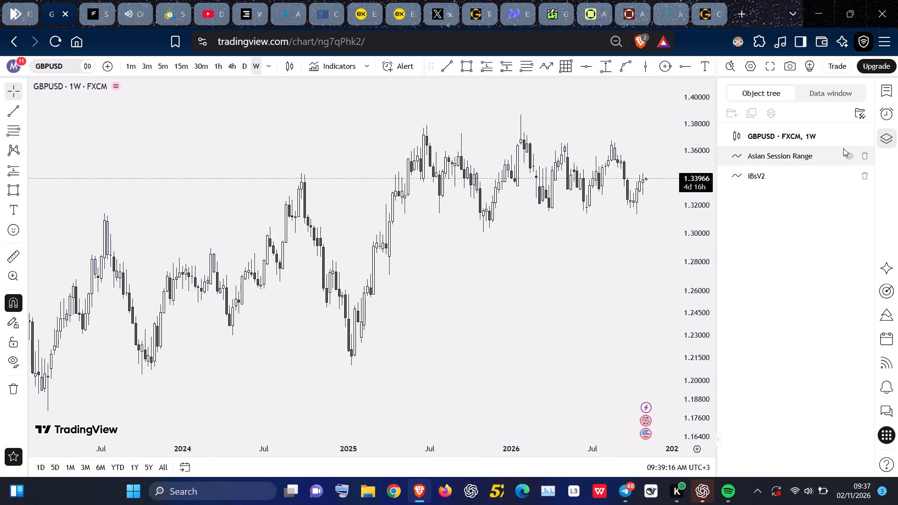
left_click(877, 134)
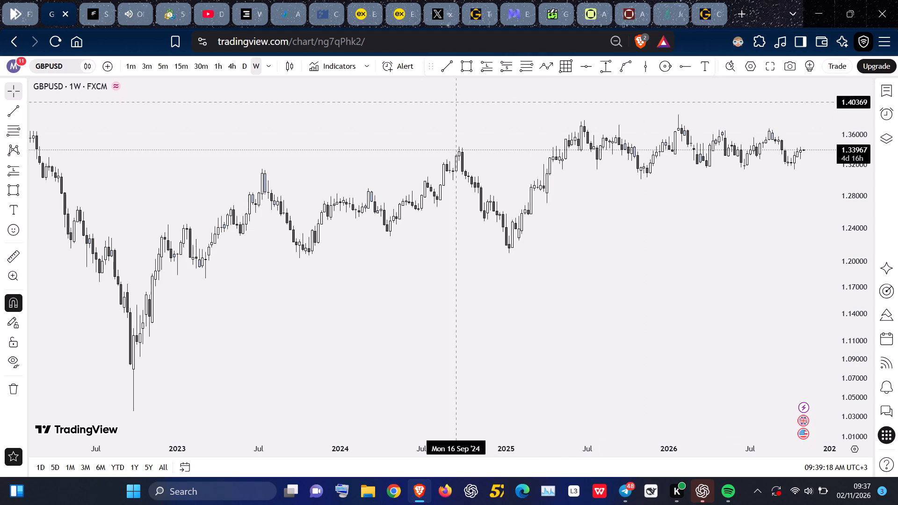
Draw a near-horizontal trendline beneath the weekly lows from 28 July 2025 to 12 October 2026 with the LQ template.
scroll(671, 173, "down", 5)
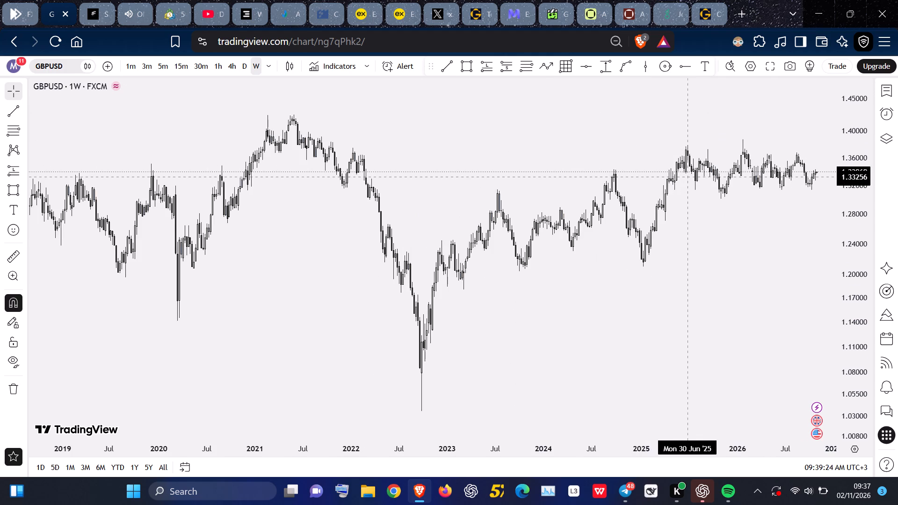
scroll(689, 179, "down", 4)
scroll(690, 180, "up", 2)
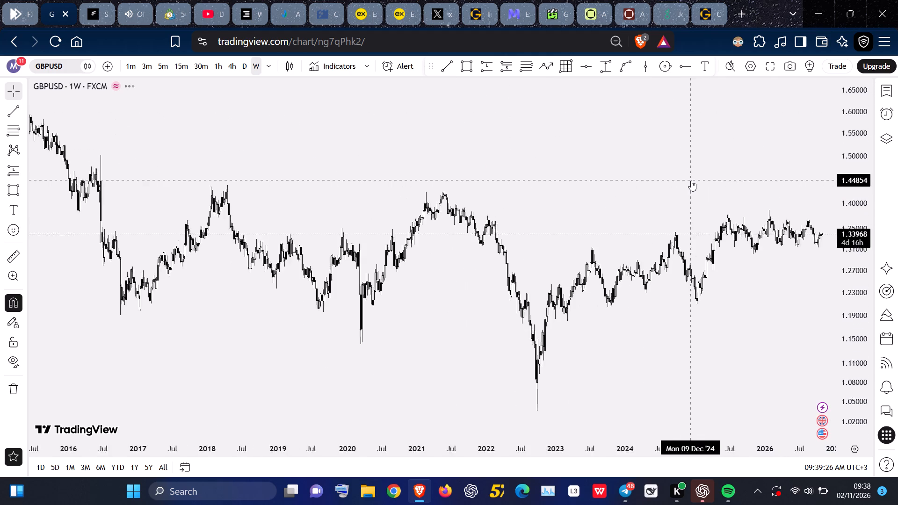
scroll(691, 180, "up", 3)
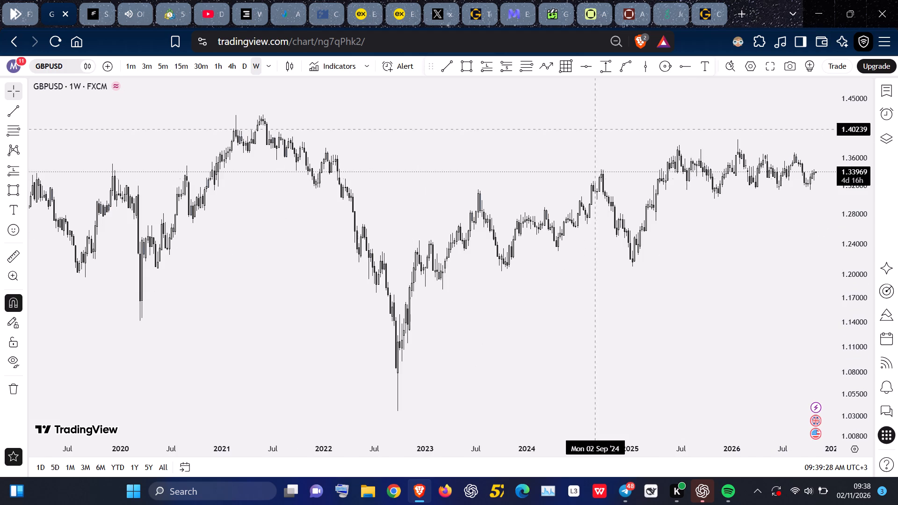
scroll(485, 184, "up", 8)
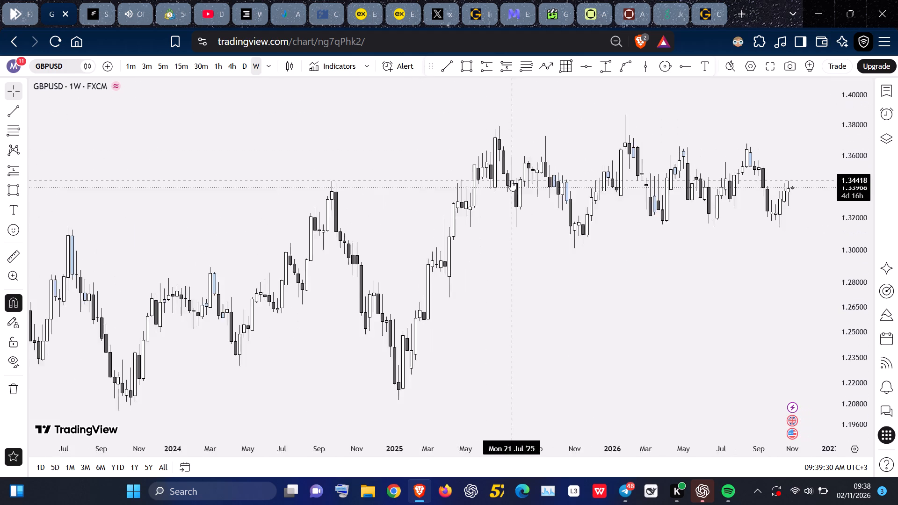
scroll(511, 180, "up", 2)
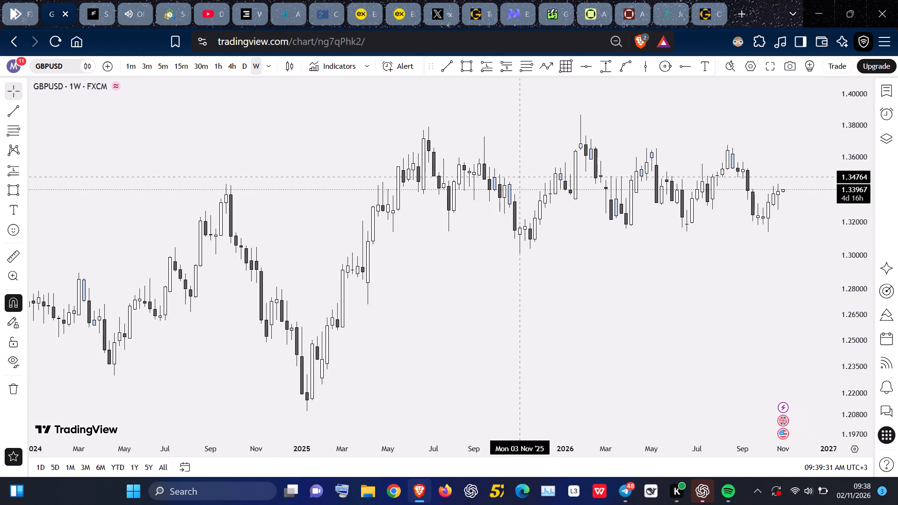
left_click(452, 63)
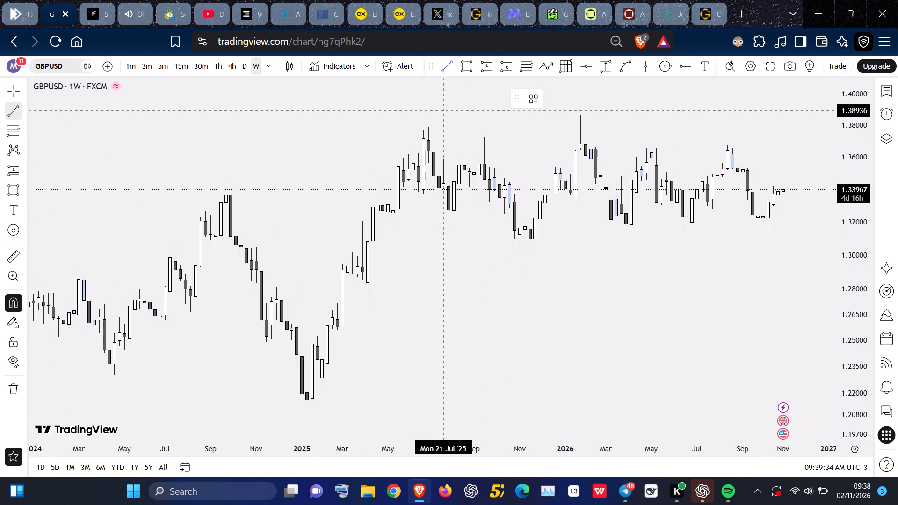
left_click(449, 238)
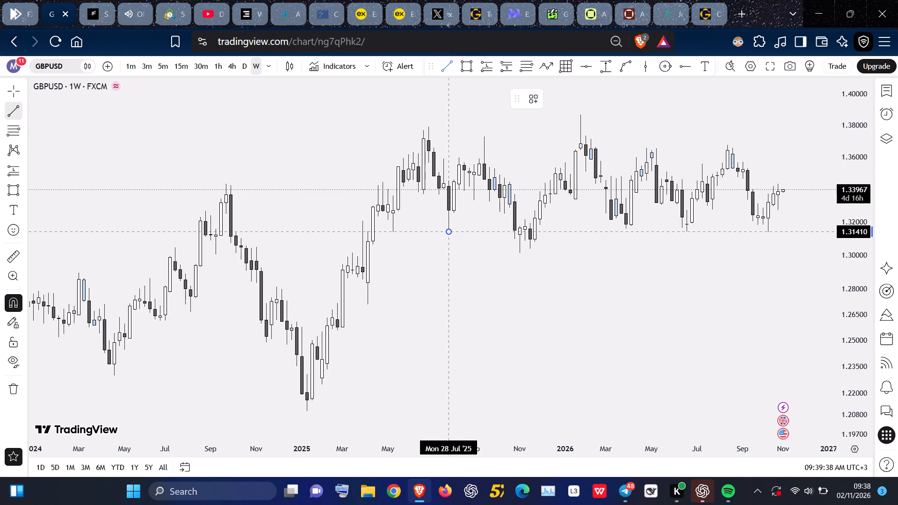
left_click(768, 235)
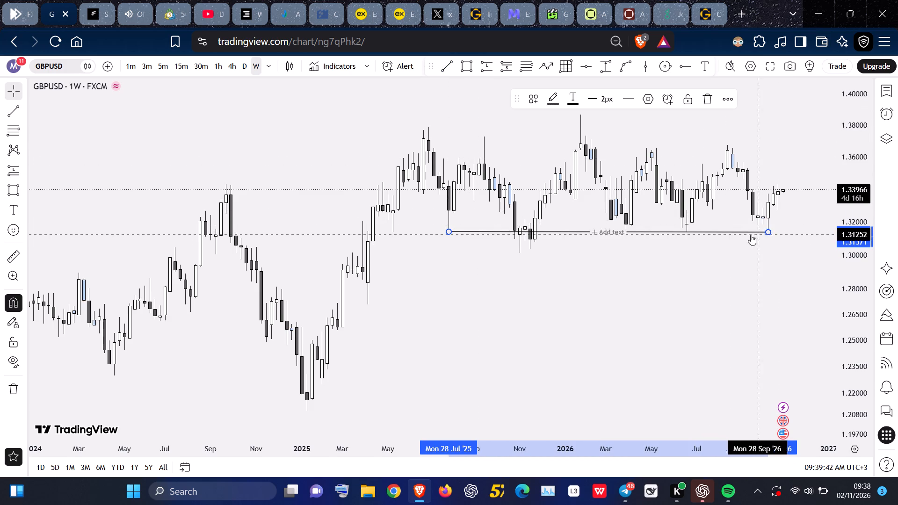
left_click(535, 96)
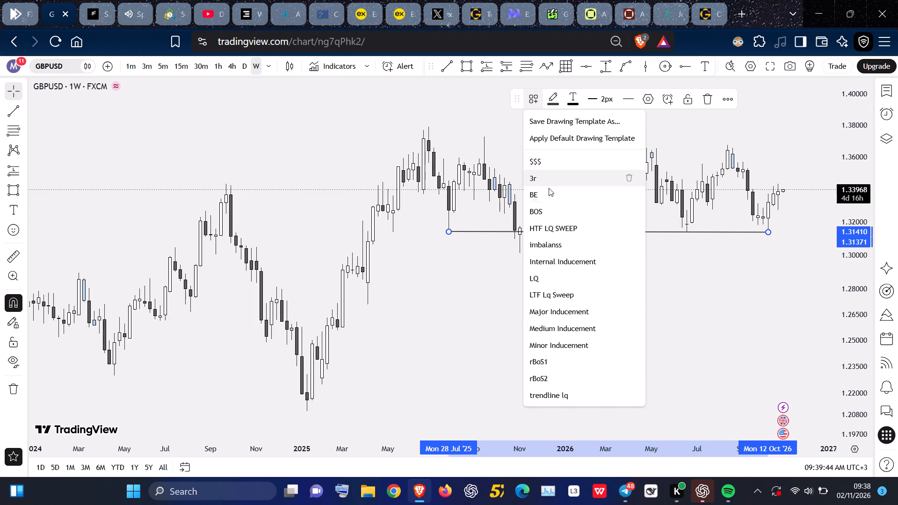
left_click(544, 278)
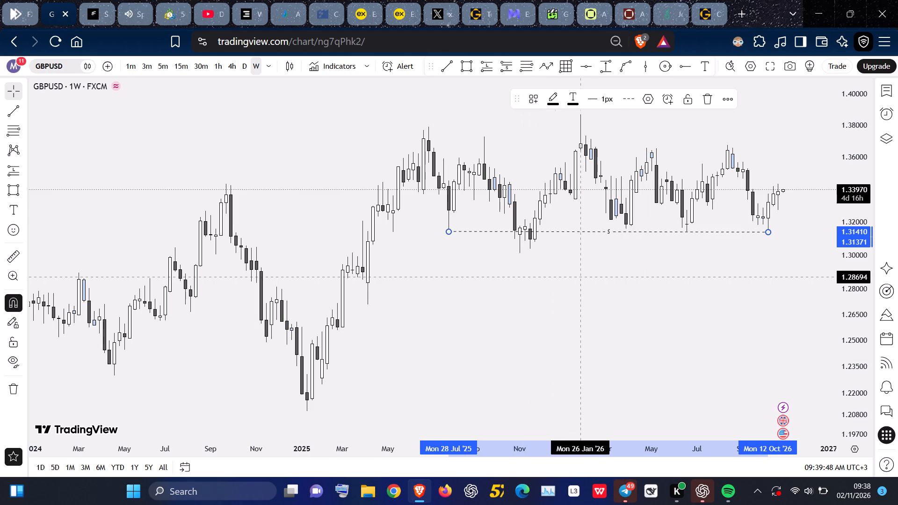
left_click(580, 277)
Draw a dashed trendline from the 30 June 2025 high at 1.37886 down to the August 2026 swing high.
left_click_drag(657, 282, 615, 292)
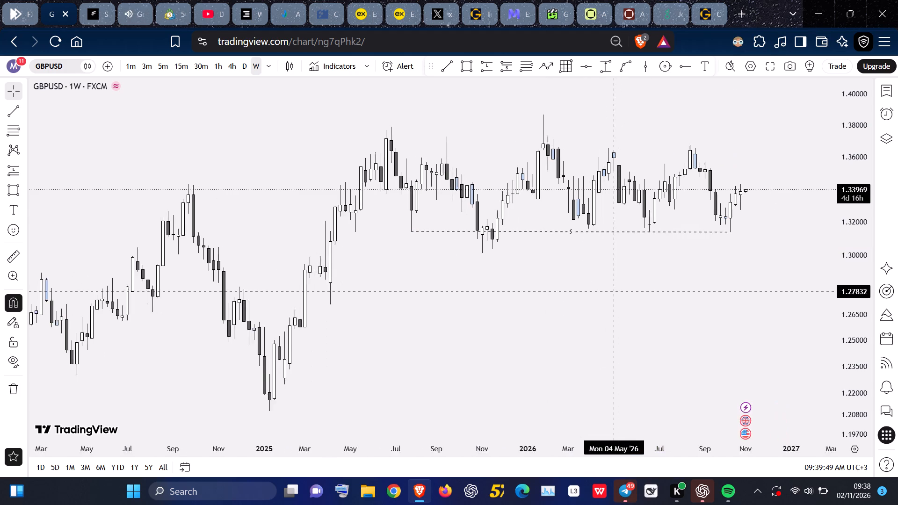
left_click_drag(615, 292, 584, 298)
left_click(446, 65)
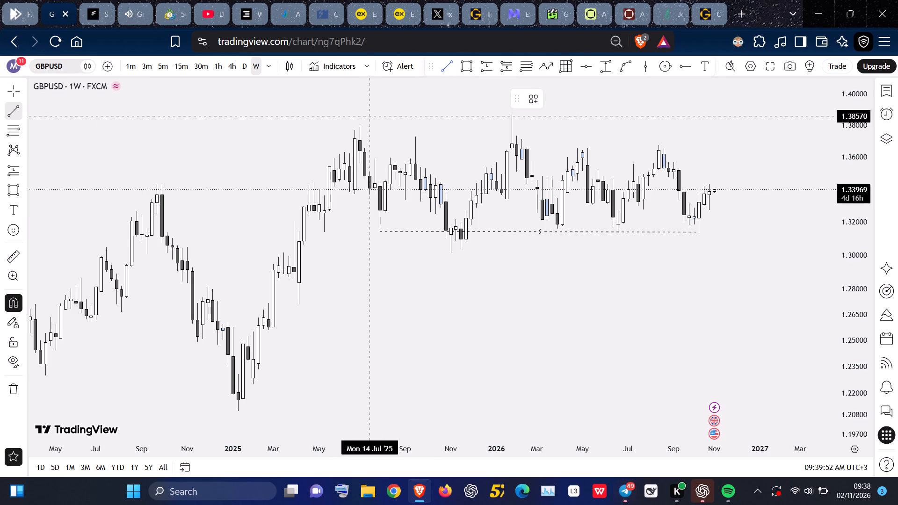
left_click(362, 123)
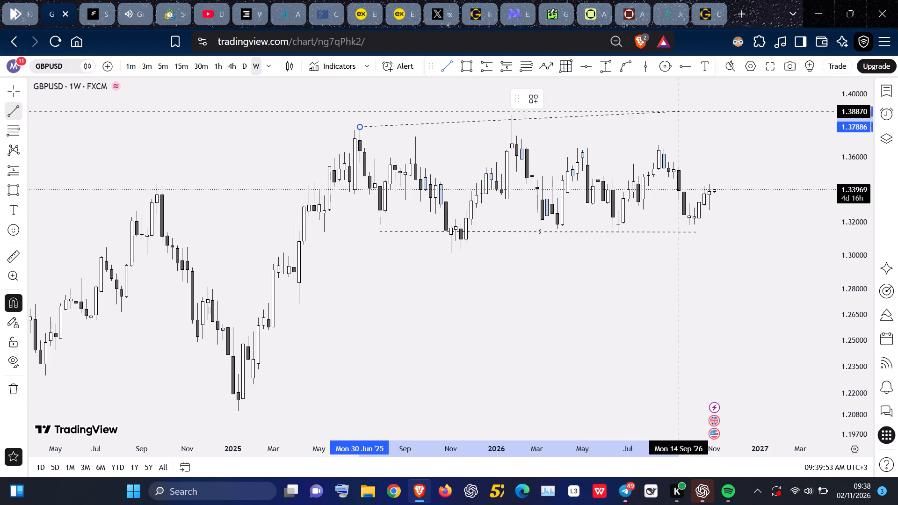
left_click(660, 139)
left_click(732, 137)
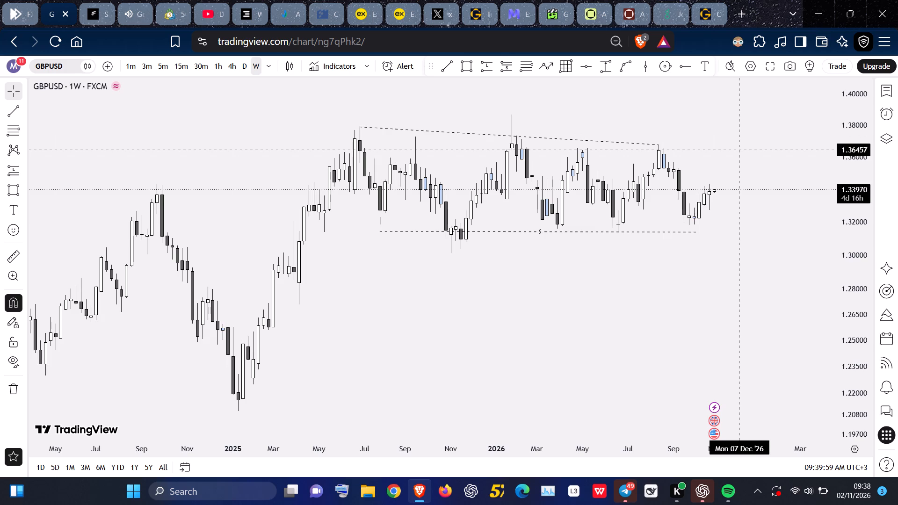
Draw a rectangle zone from 1.29270 to 1.27076 at the 7 April 2025 weekly low and extend it forward in time.
scroll(741, 150, "down", 3)
scroll(708, 202, "up", 1)
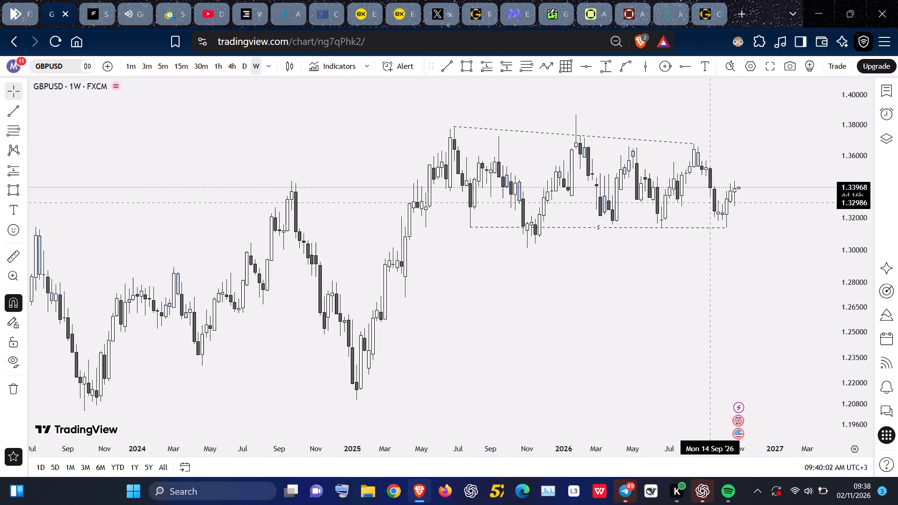
left_click(469, 65)
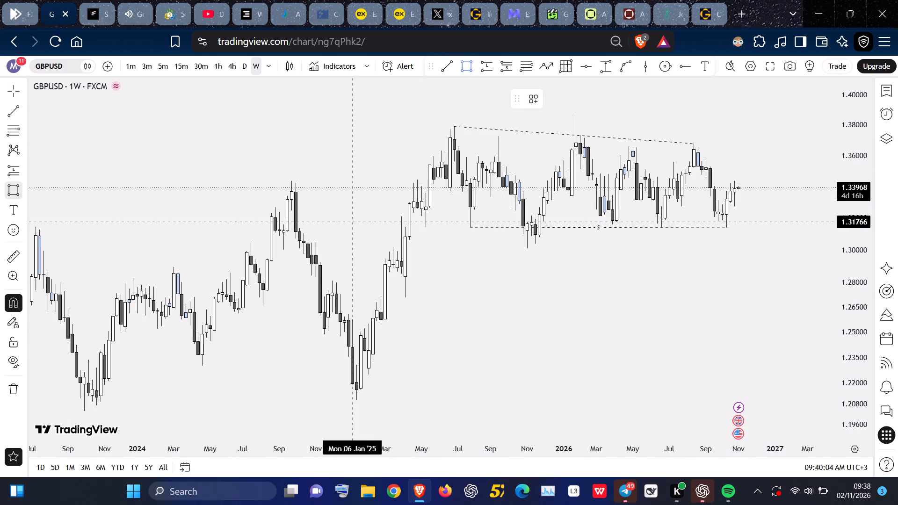
left_click(400, 257)
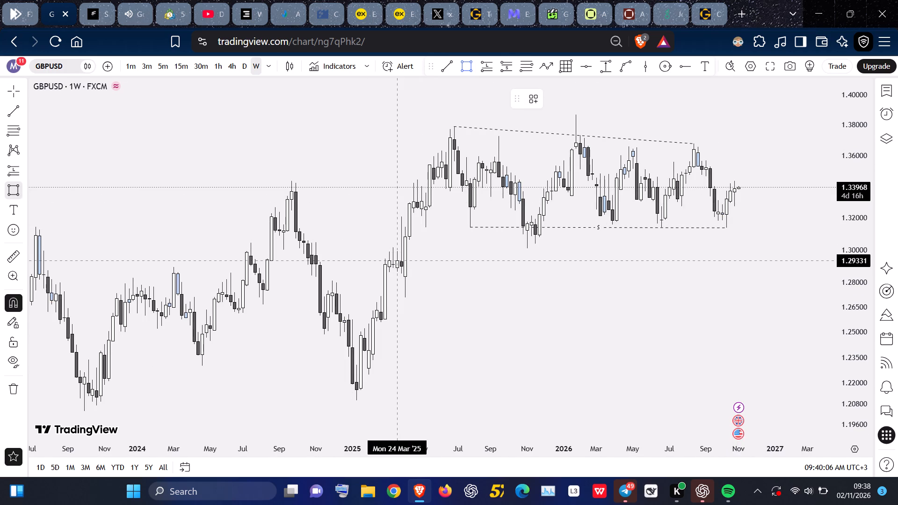
left_click(405, 301)
left_click_drag(405, 276, 445, 273)
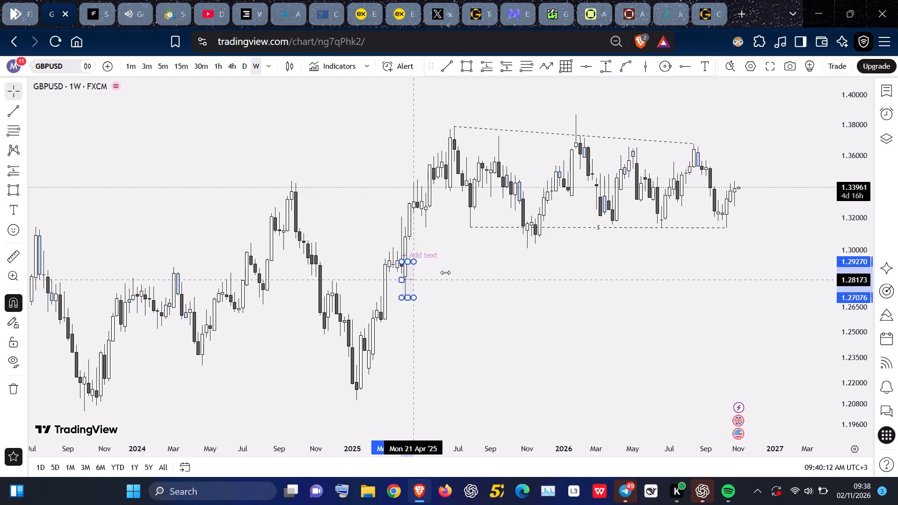
Resize the rectangle zone at the April 2025 low to start 17 March 2025, top out at 1.30142 and end in late November 2025.
left_click_drag(445, 273, 744, 271)
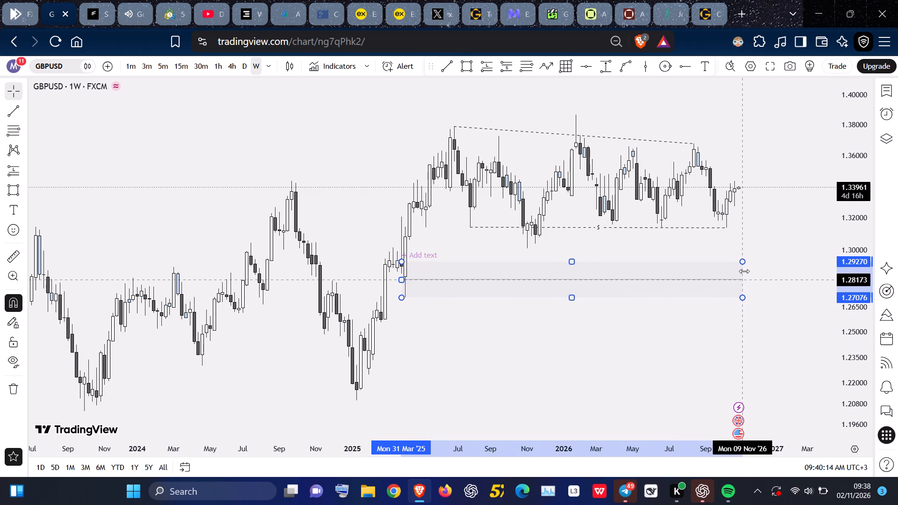
left_click_drag(744, 271, 693, 287)
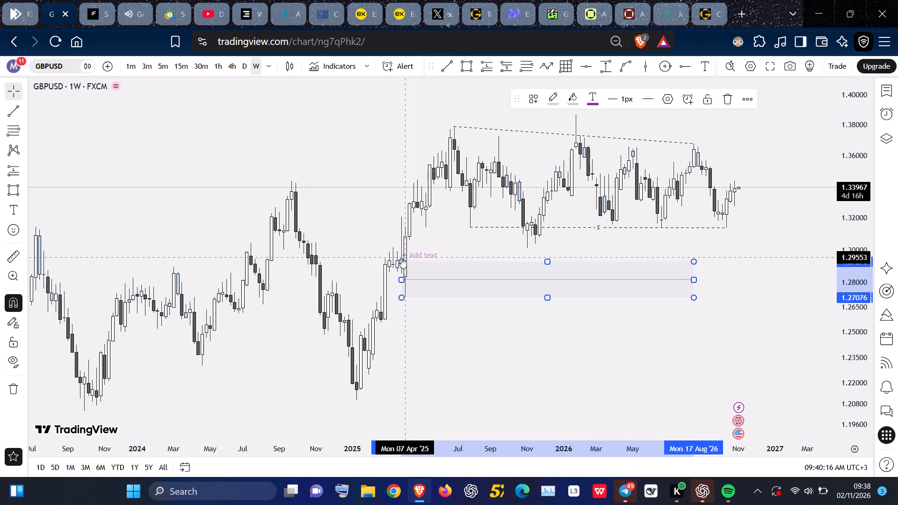
left_click_drag(402, 263, 401, 246)
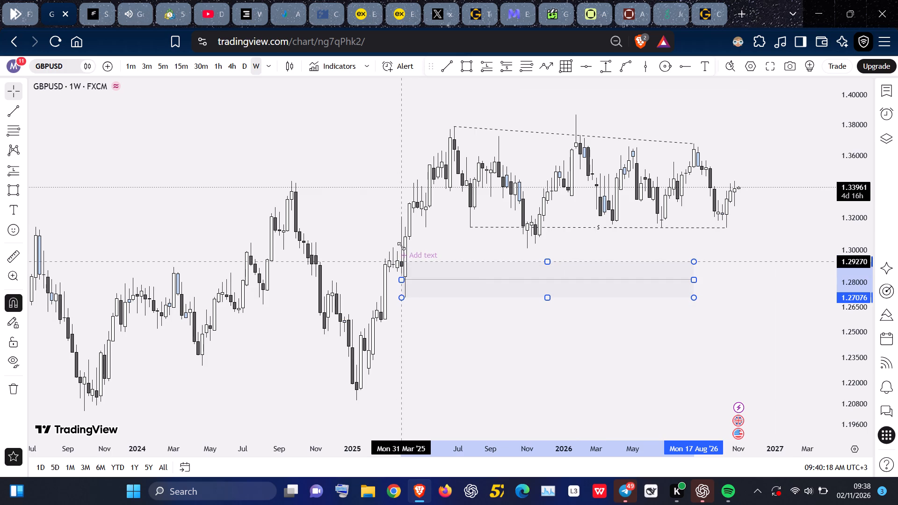
left_click_drag(401, 246, 395, 246)
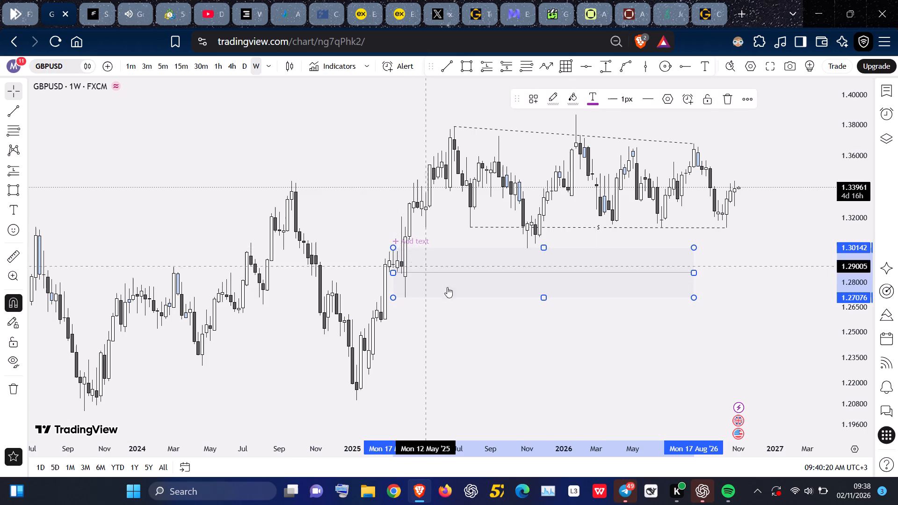
left_click(489, 315)
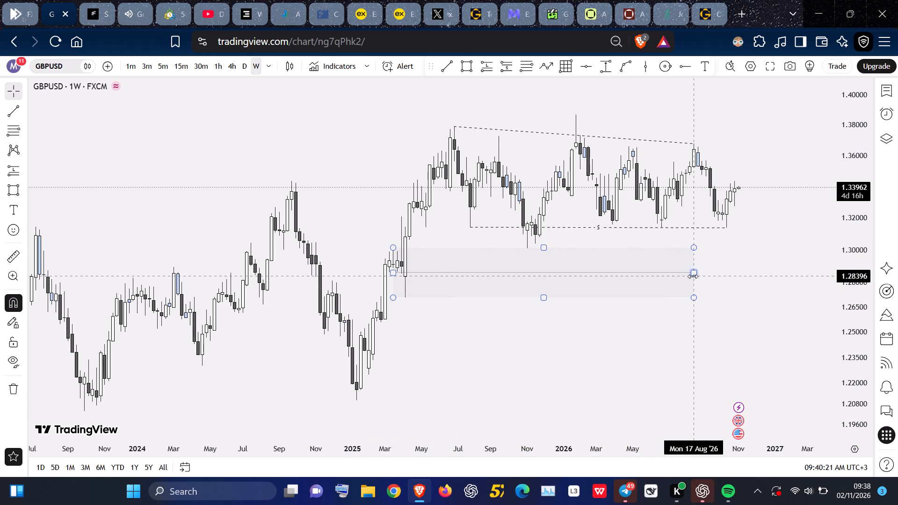
left_click_drag(694, 275, 533, 275)
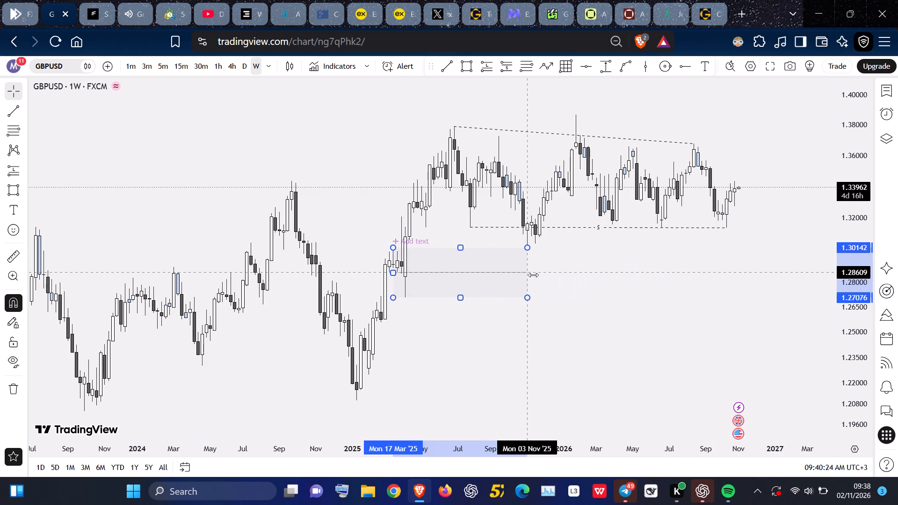
left_click_drag(533, 275, 538, 274)
left_click(577, 283)
Frame the GBPUSD weekly candles with all the drawings in view and capture a shareable chart snapshot link.
left_click_drag(706, 269, 686, 274)
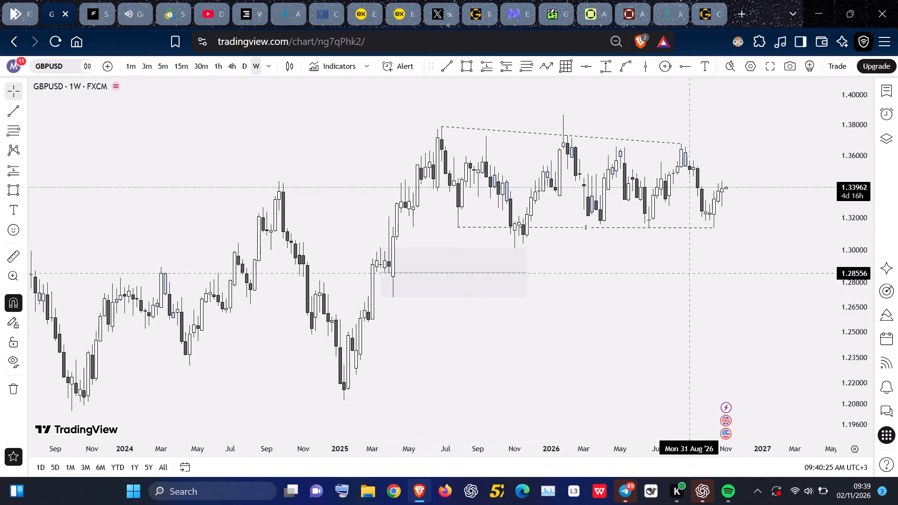
left_click_drag(686, 274, 657, 284)
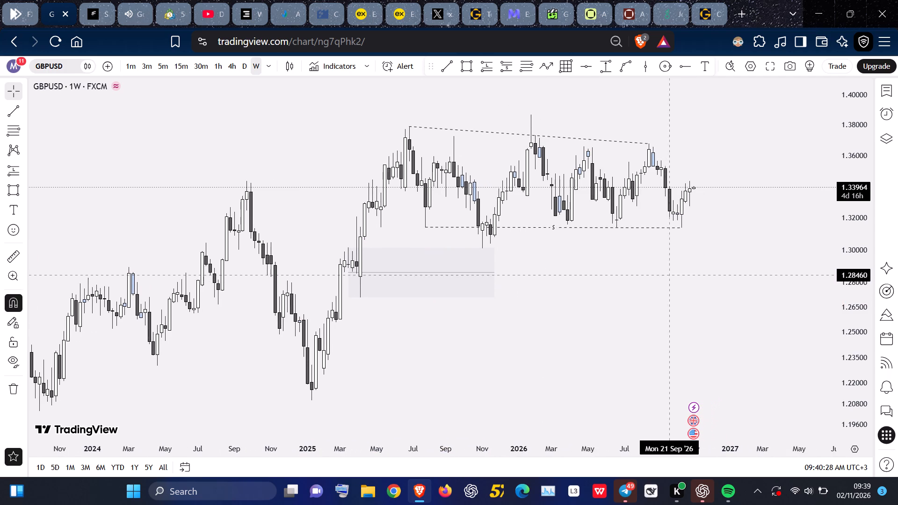
scroll(702, 268, "up", 1)
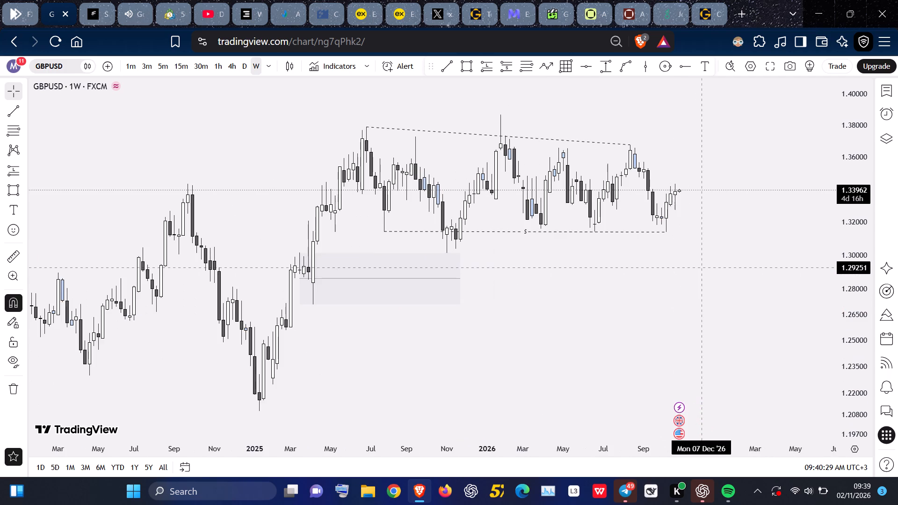
left_click_drag(656, 287, 709, 292)
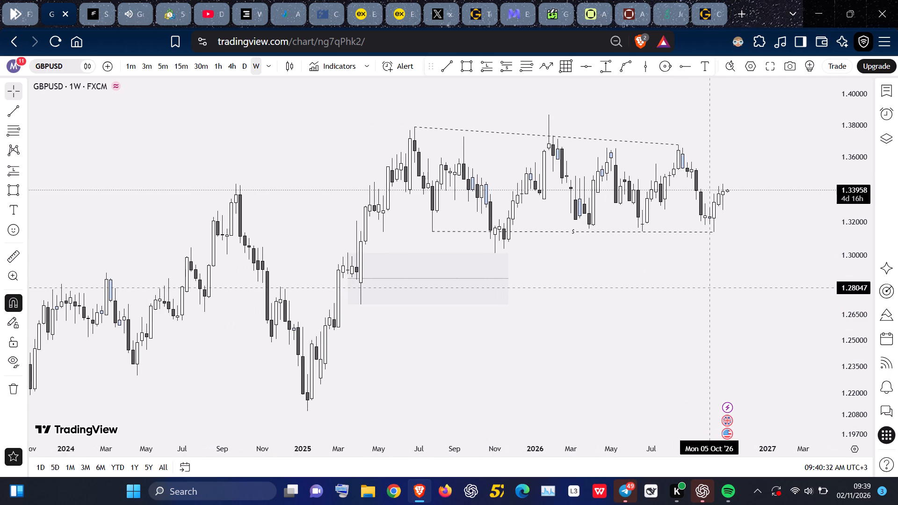
key("alt+s")
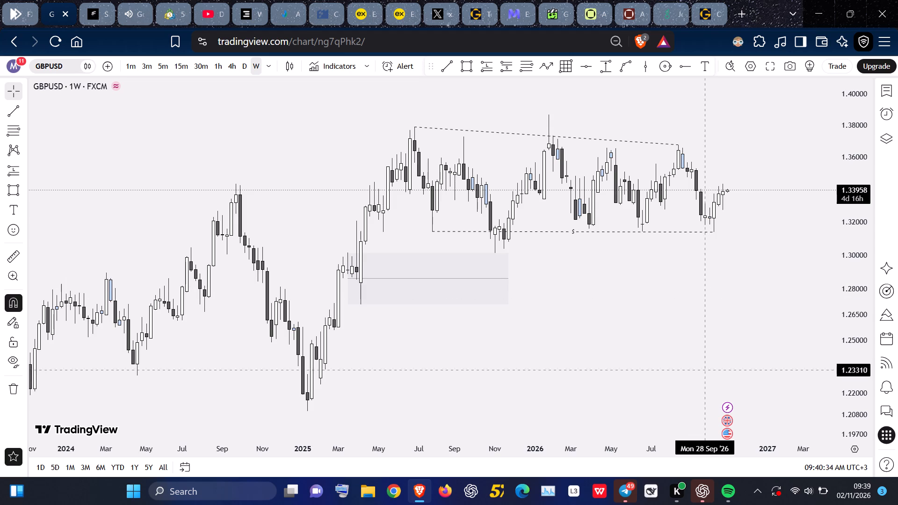
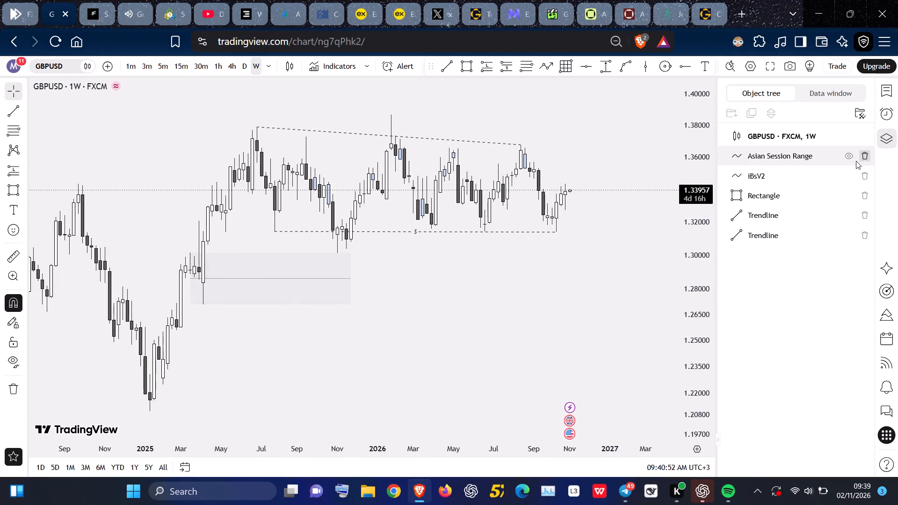
Group the lower trendline beneath the weekly lows into a new object tree folder named w.
left_click(800, 230)
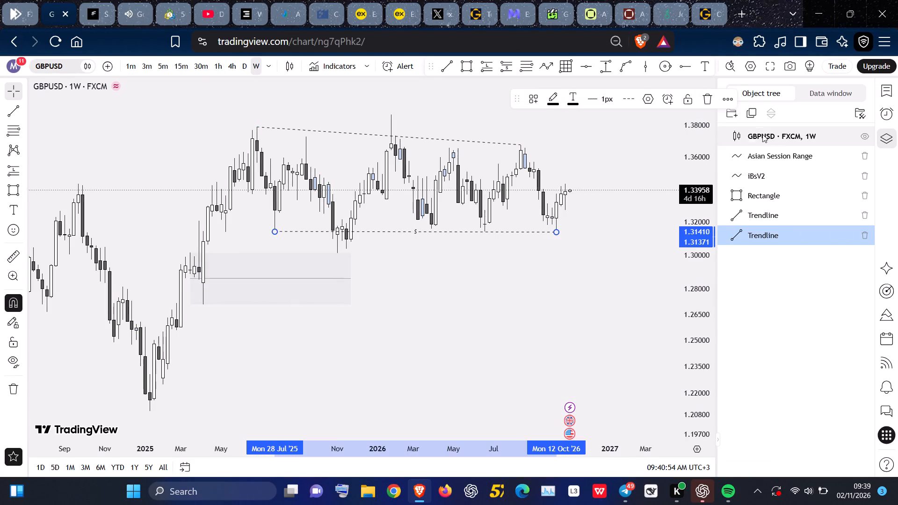
left_click(733, 115)
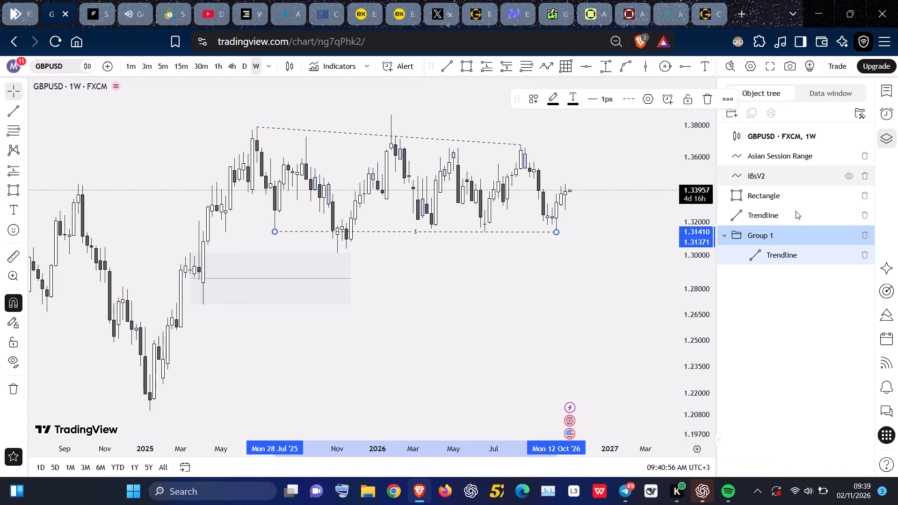
left_click(777, 234)
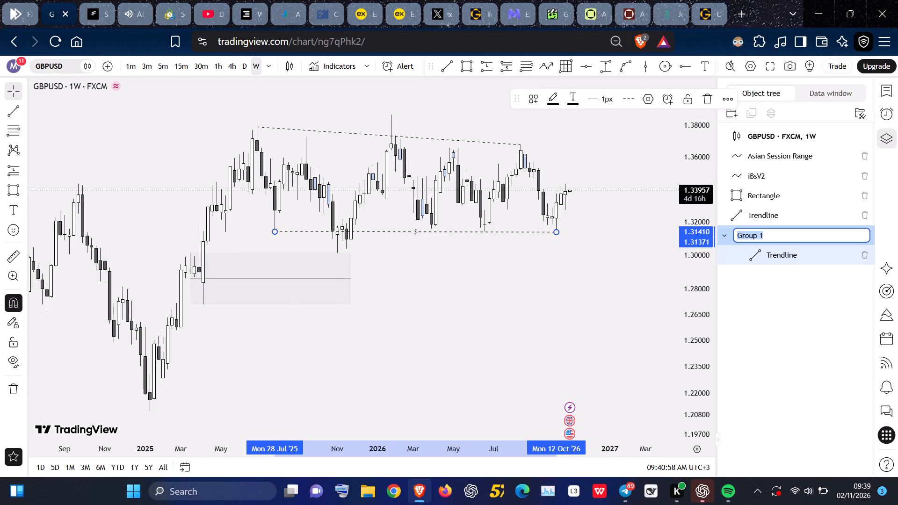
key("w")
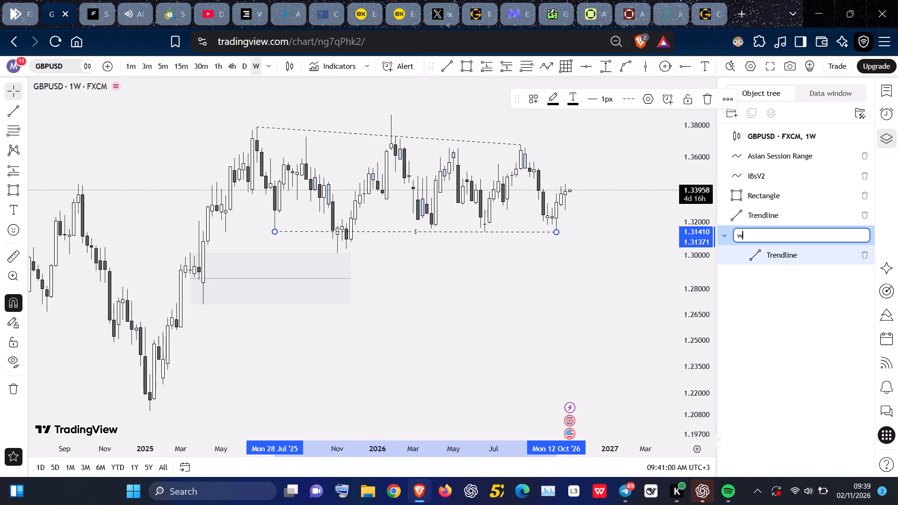
key("Return")
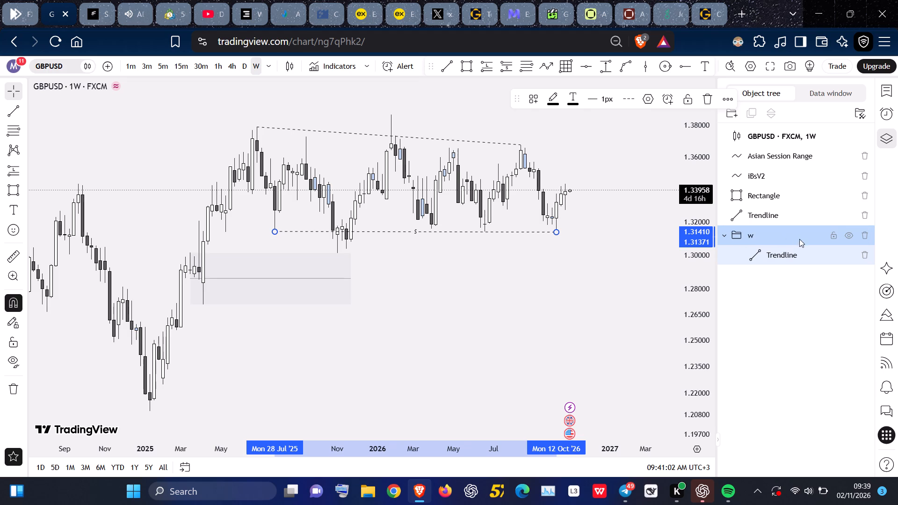
Move the ungrouped dashed trendline and the rectangle into the w group in the object tree.
left_click_drag(786, 215, 782, 242)
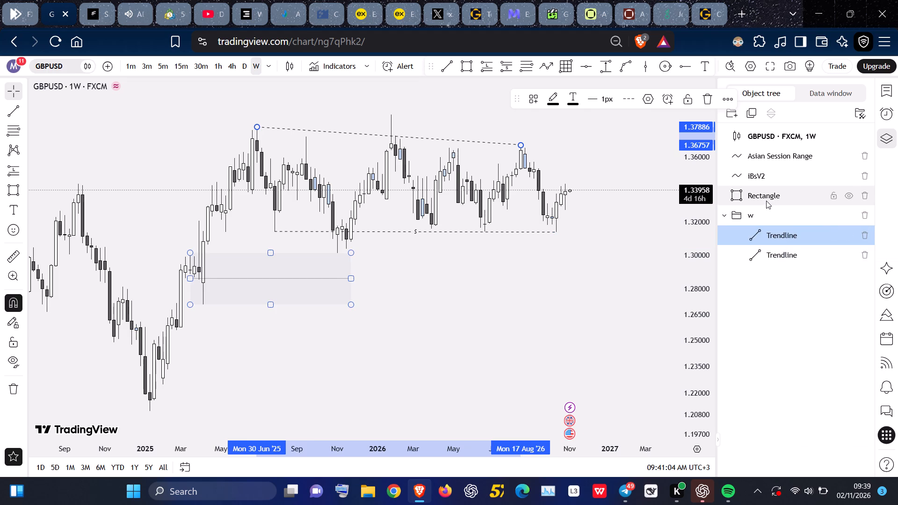
left_click_drag(766, 201, 768, 217)
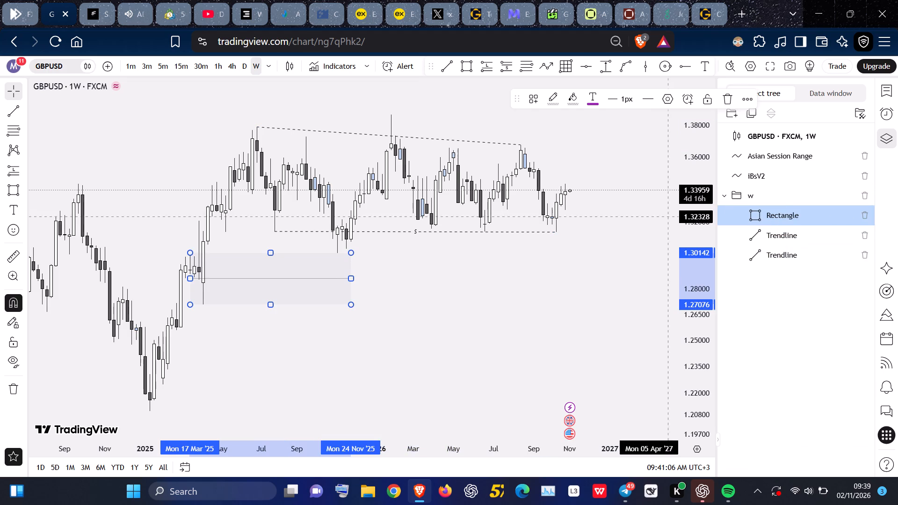
left_click(662, 218)
left_click(879, 133)
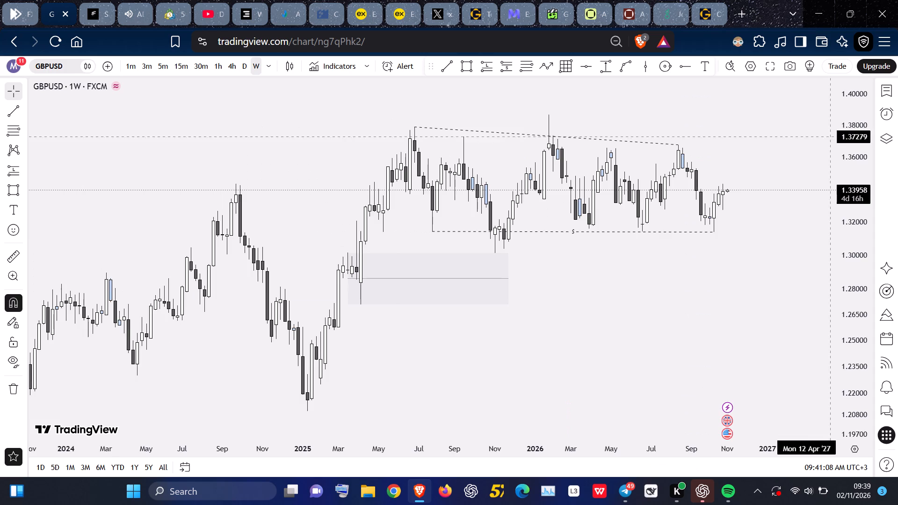
Draw a horizontal dashed trendline at 1.20371 from the 2 October 2023 low to 27 January 2025.
scroll(742, 164, "down", 3)
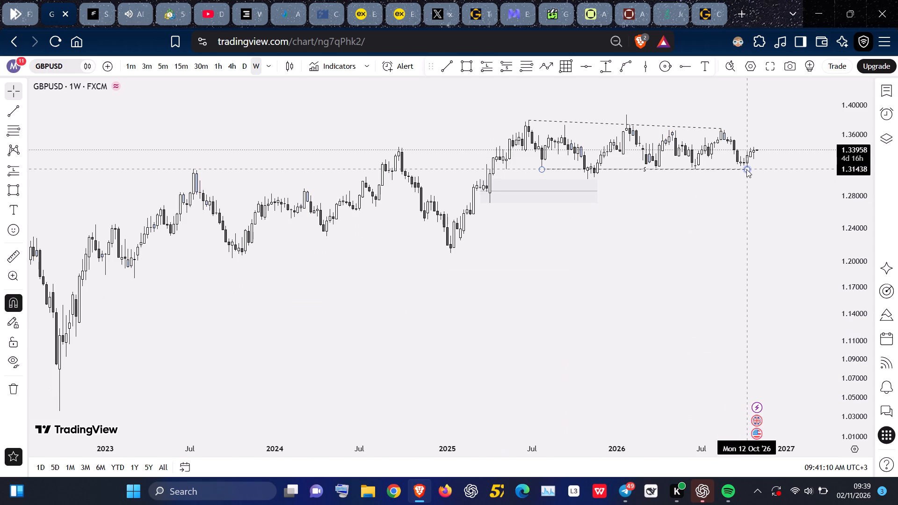
scroll(746, 169, "up", 1)
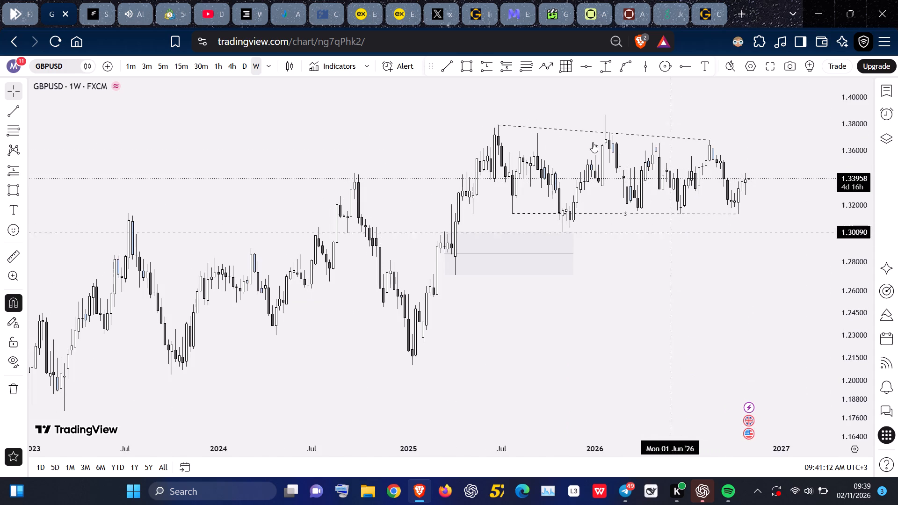
left_click(446, 63)
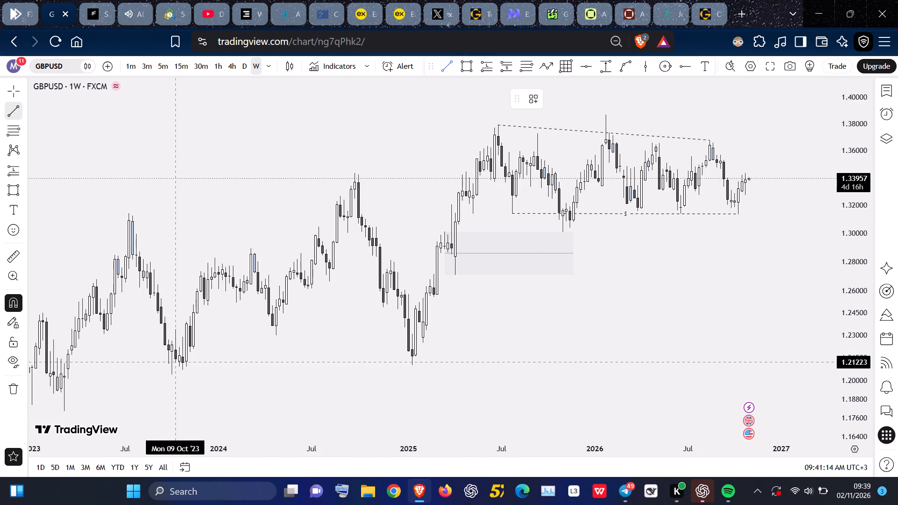
left_click(174, 381)
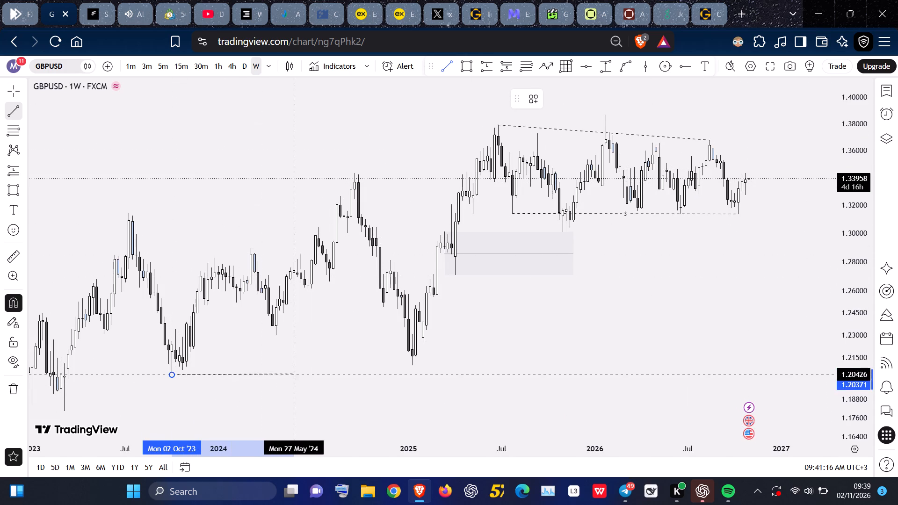
left_click(420, 368, "shift")
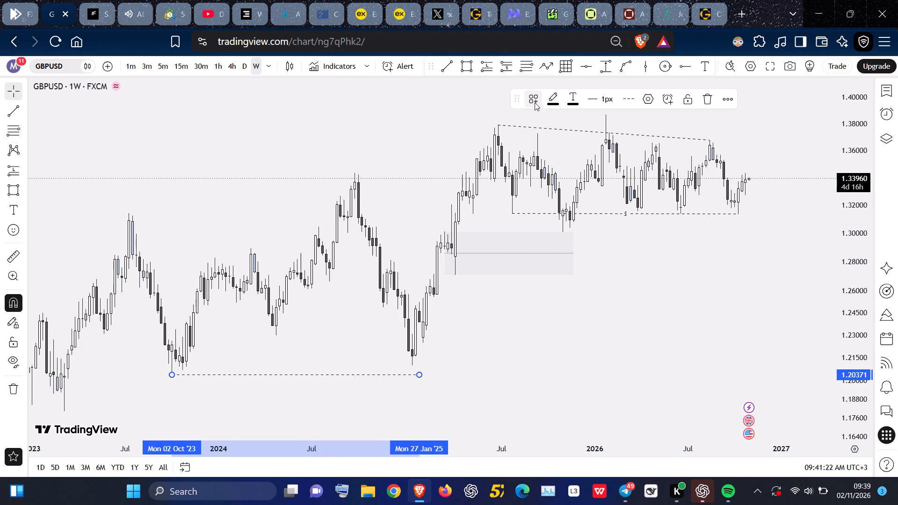
left_click(570, 343)
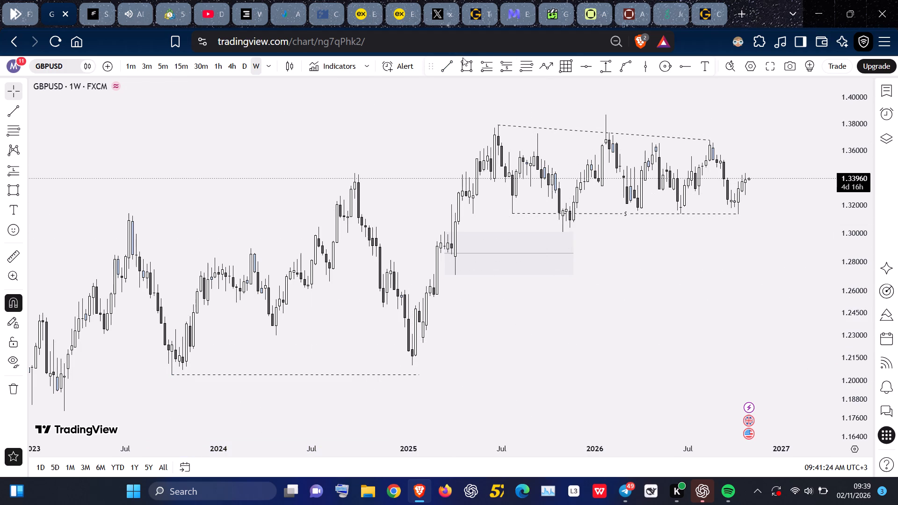
Draw a rectangle zone from 1.22886 to 1.20371 at the 2 October 2023 low and extend it to 3 February 2025.
left_click(463, 64)
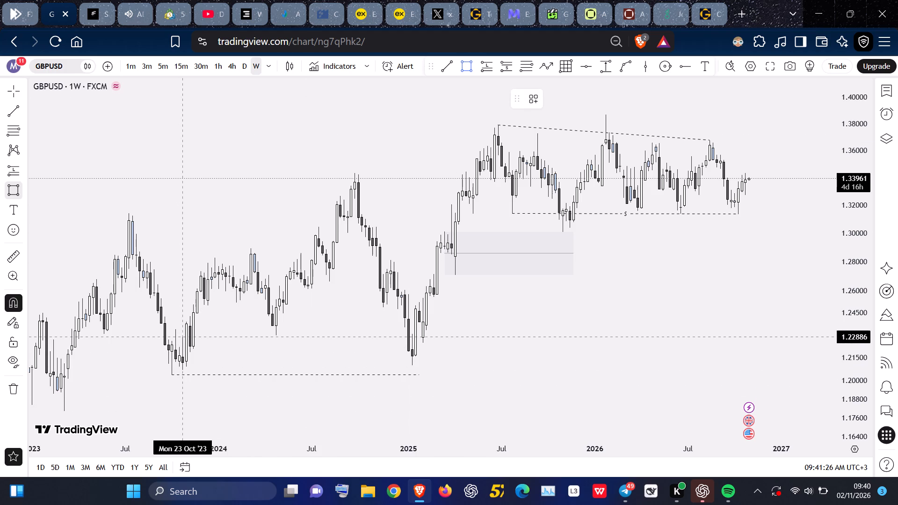
left_click_drag(184, 344, 180, 350)
left_click(174, 375)
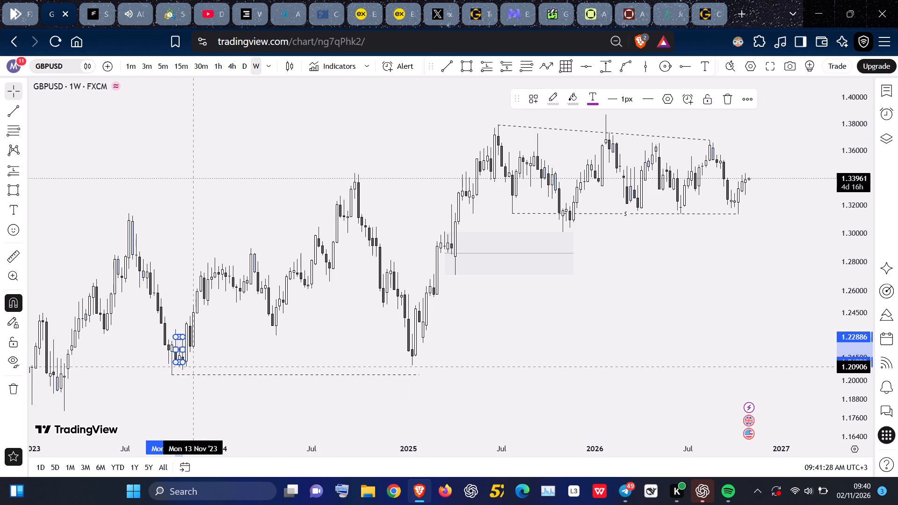
left_click_drag(175, 364, 171, 374)
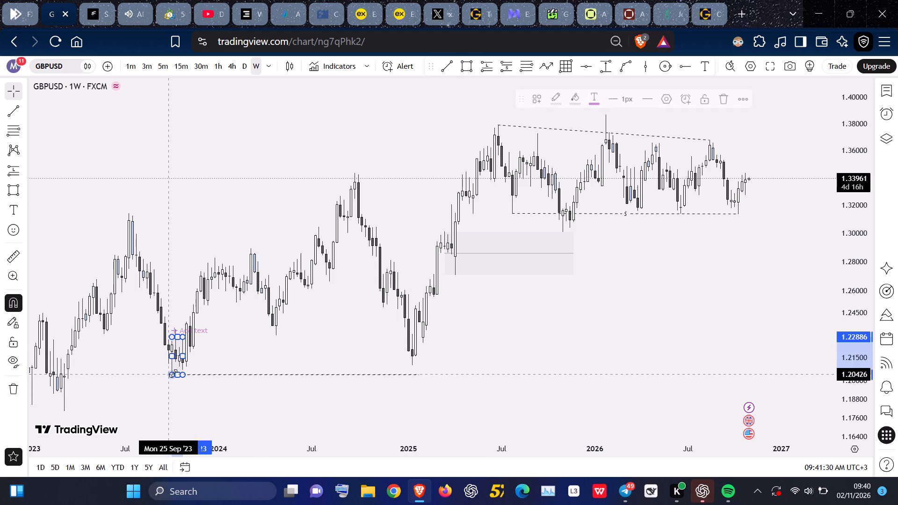
left_click_drag(185, 357, 421, 383)
left_click(449, 348)
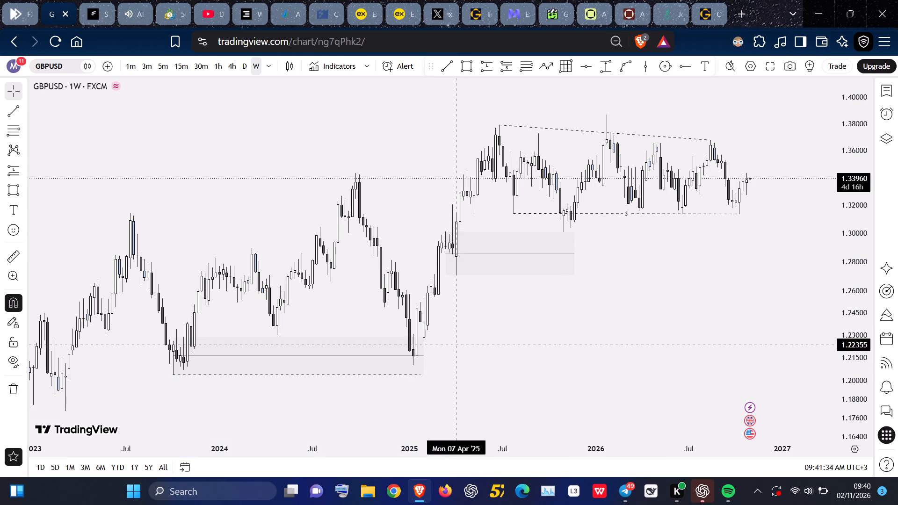
Draw a horizontal trendline at 1.31424 from the 10 July 2023 high to 19 August 2024 with the Medium Inducement template.
left_click(445, 66)
left_click(130, 207)
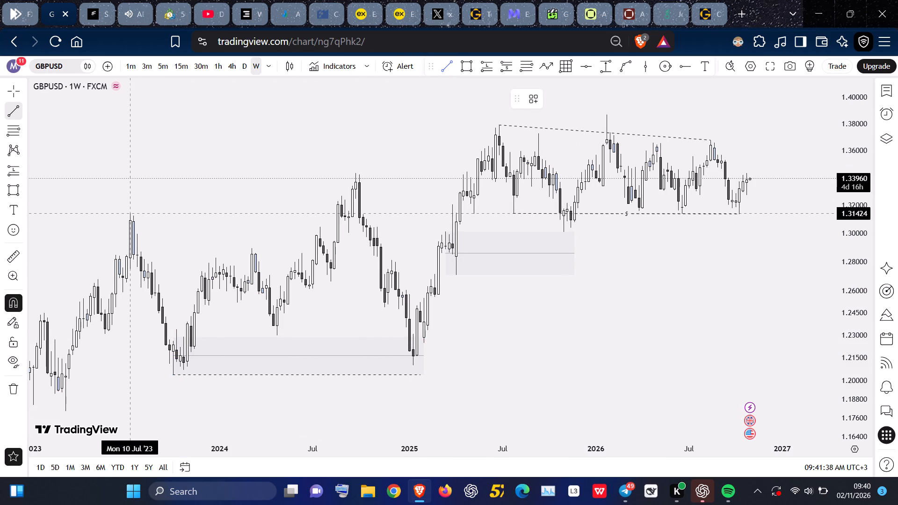
left_click(338, 254, "shift")
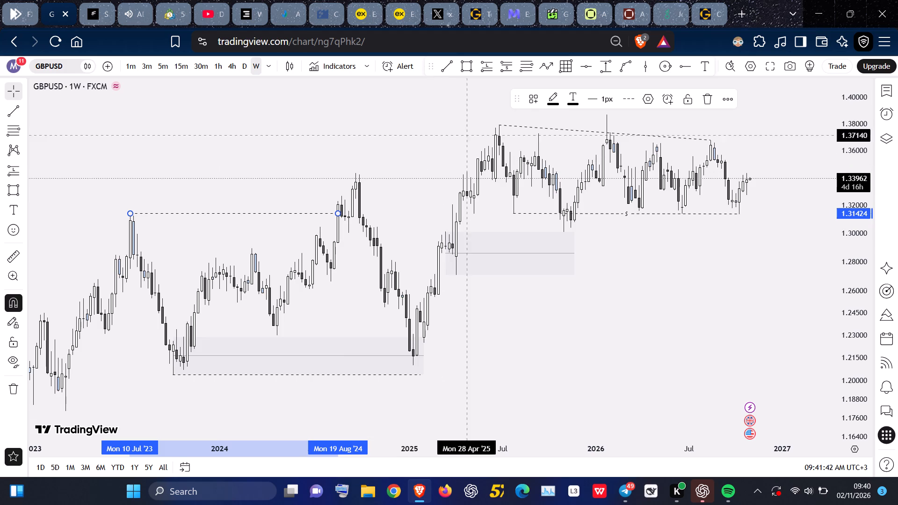
left_click(526, 96)
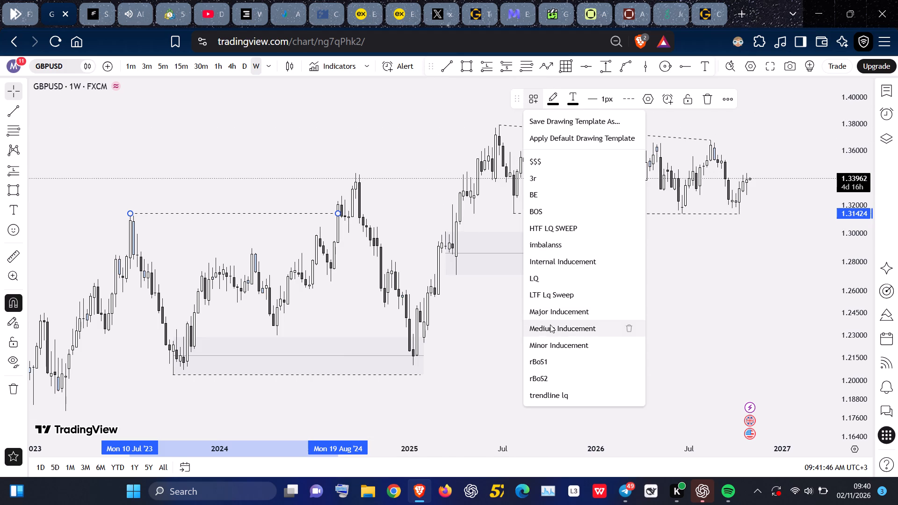
left_click(550, 325)
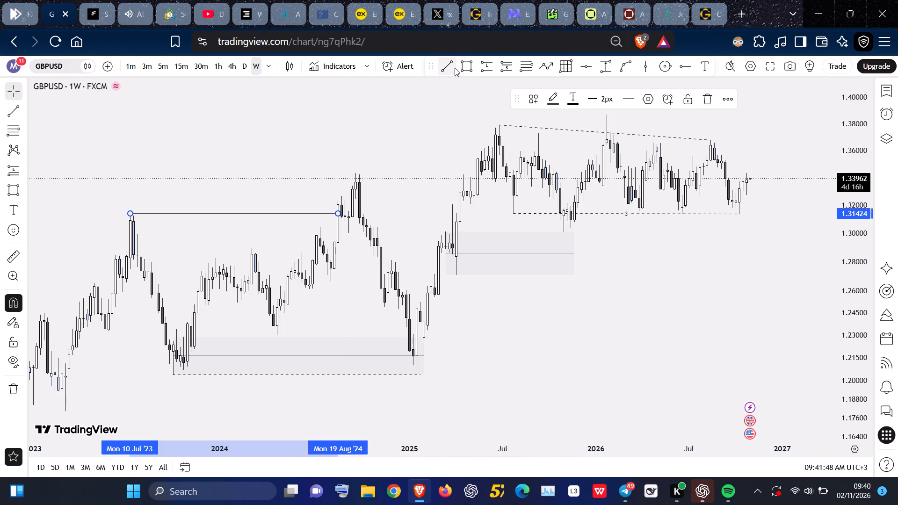
Draw a solid horizontal trendline at 1.34340 from the 23 September 2024 high to 19 May 2025.
left_click(455, 68)
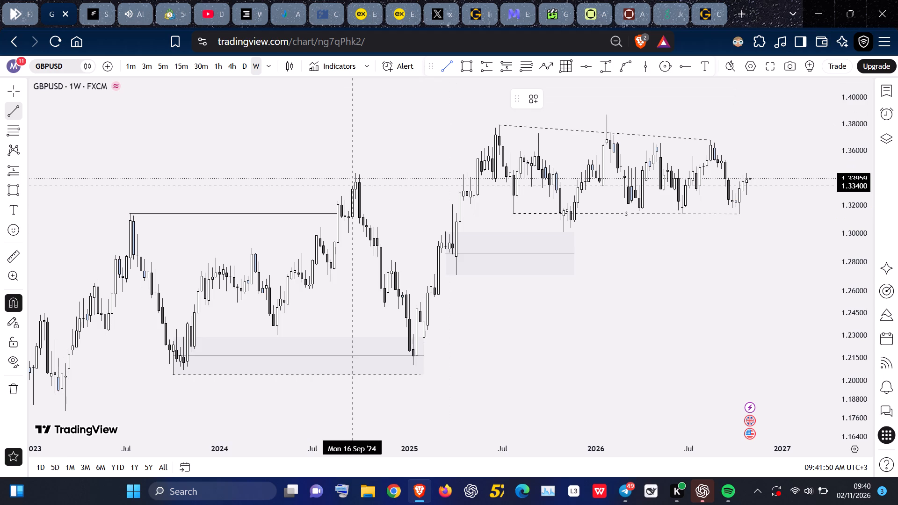
left_click(355, 167)
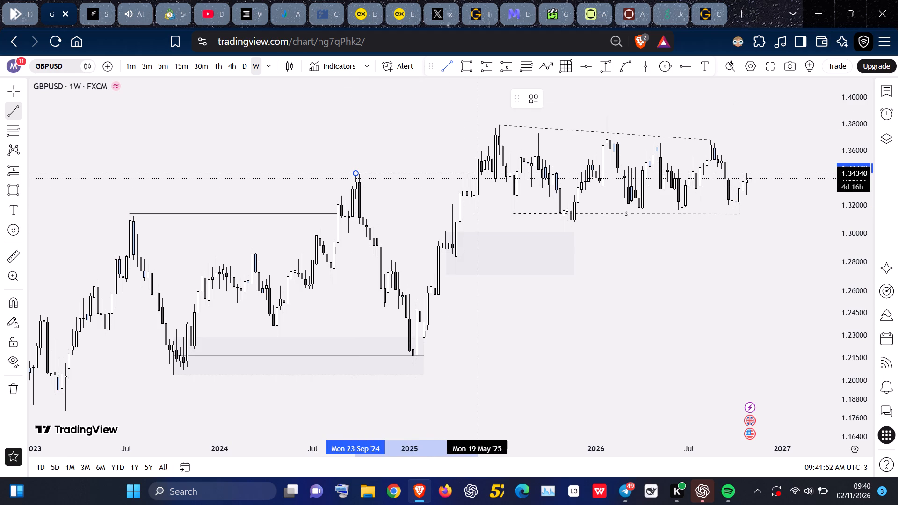
left_click(479, 176, "shift")
left_click(535, 336)
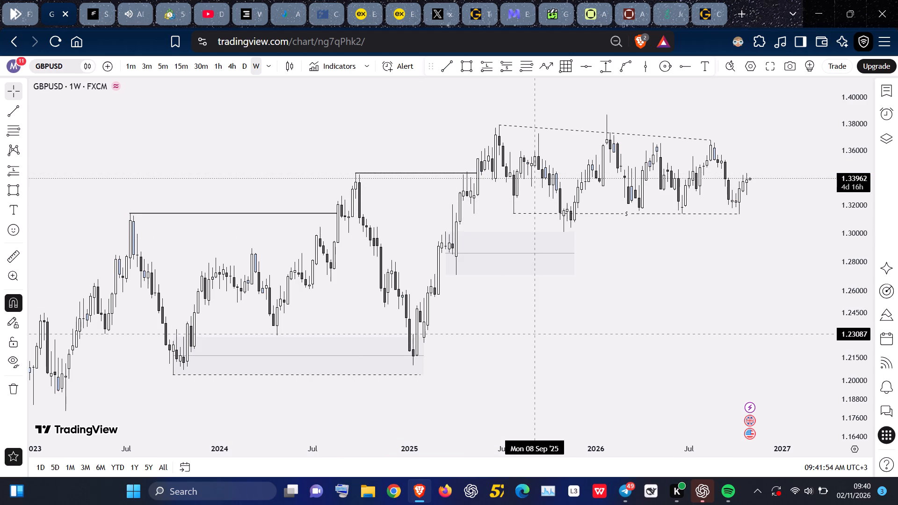
Move the 2023–2025 rectangle and the three ungrouped trendlines into the w group in the object tree.
left_click_drag(536, 334, 452, 340)
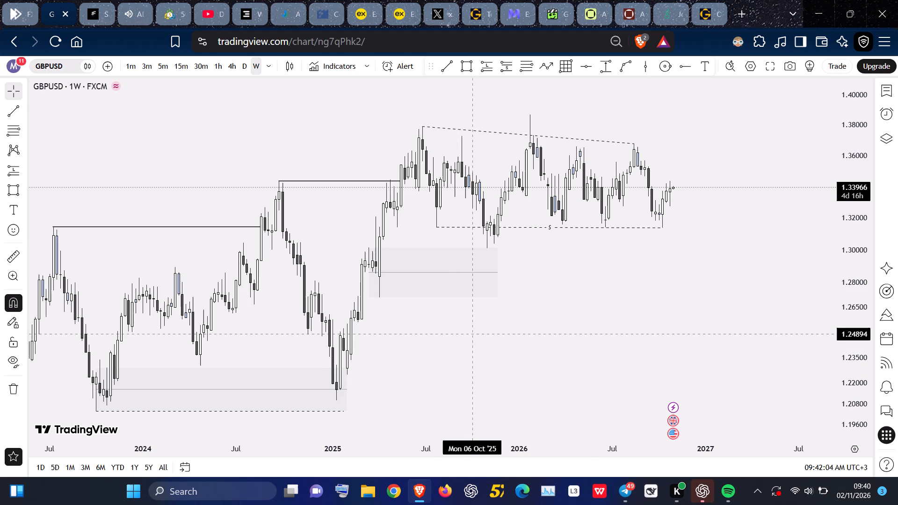
scroll(473, 334, "up", 1)
left_click_drag(482, 334, 648, 323)
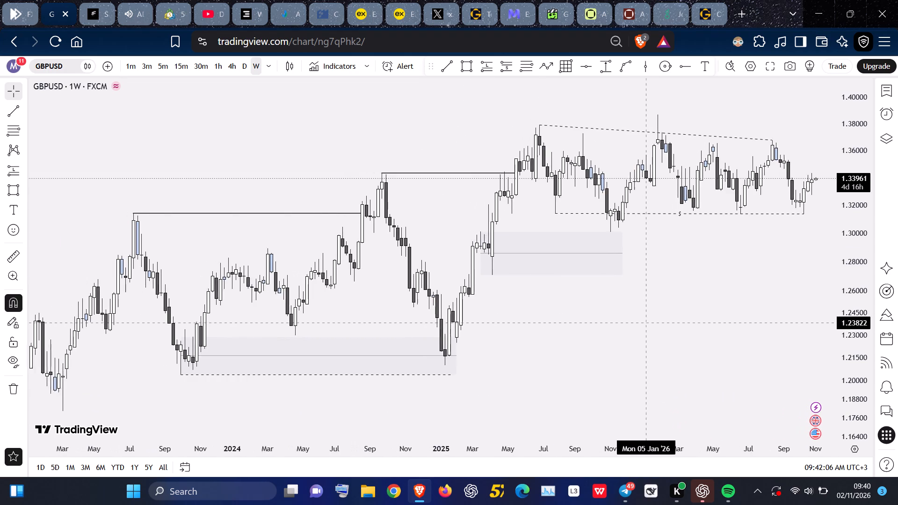
left_click_drag(648, 323, 650, 323)
left_click(885, 135)
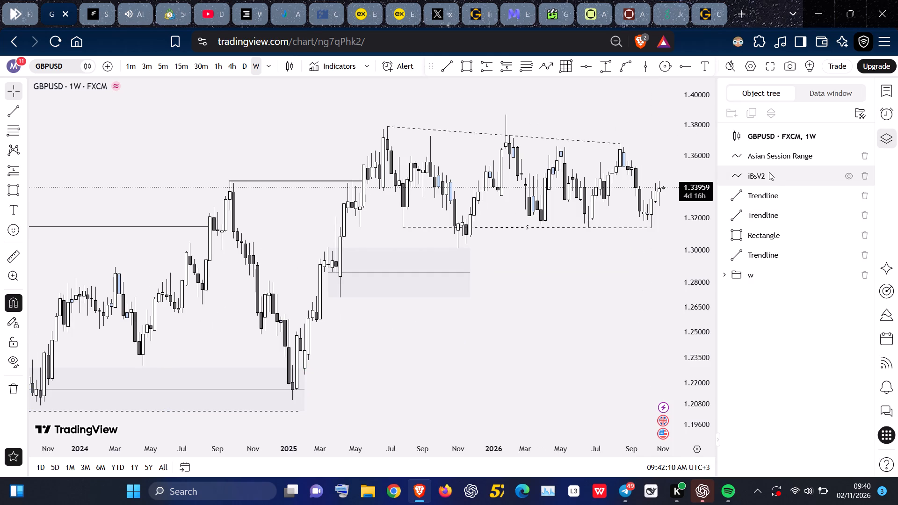
left_click_drag(763, 250, 763, 281)
left_click_drag(763, 231, 760, 269)
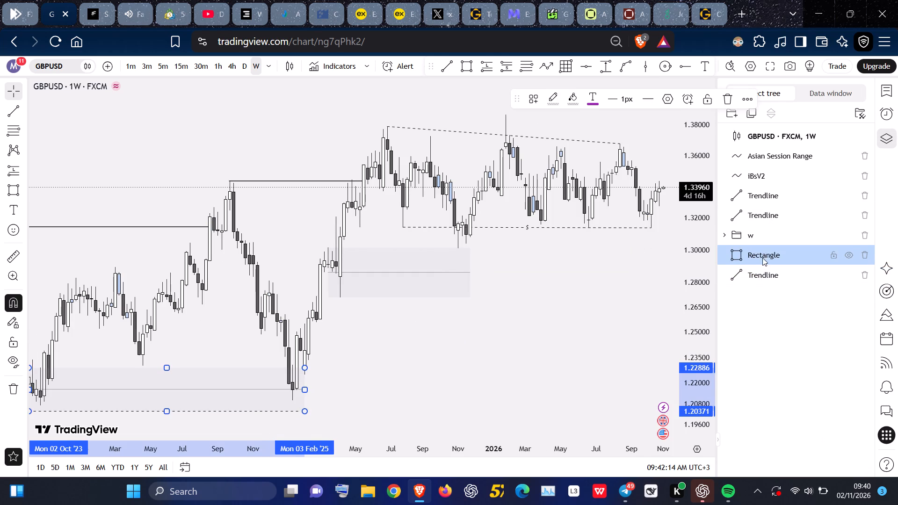
left_click_drag(765, 216, 756, 270)
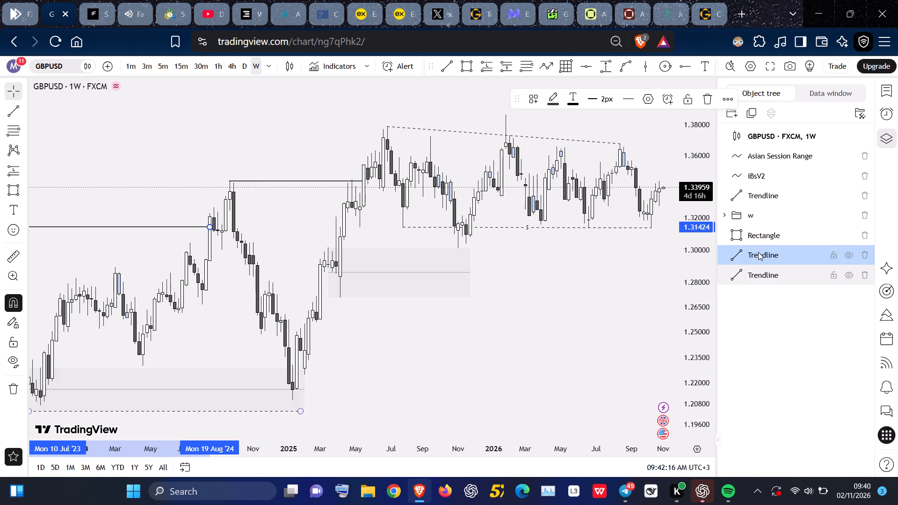
left_click_drag(761, 197, 757, 255)
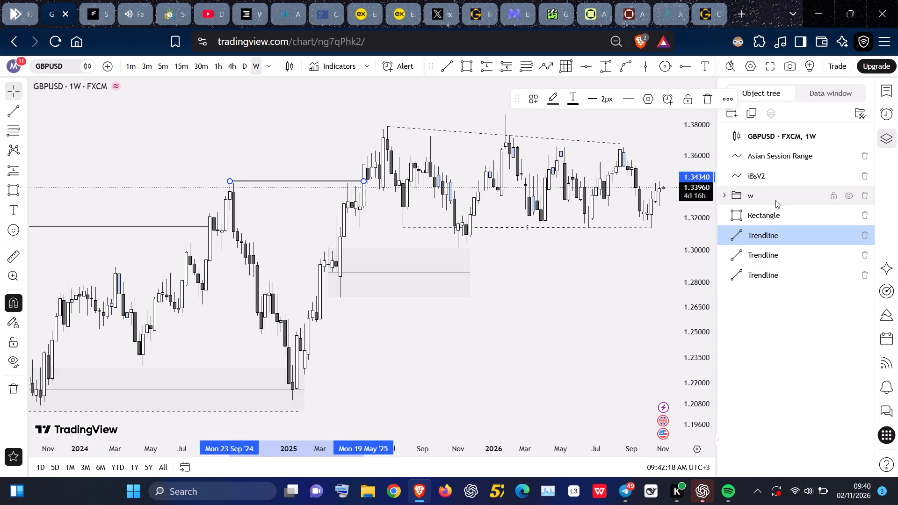
left_click(724, 199)
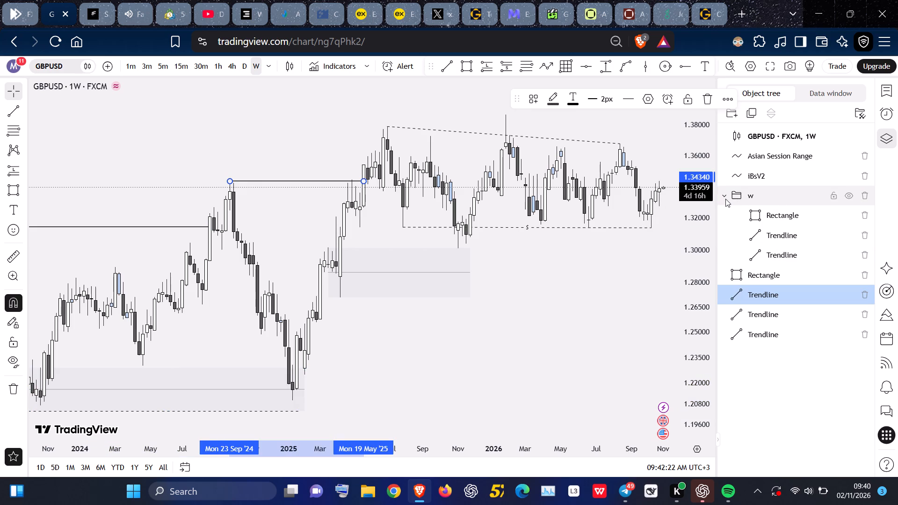
left_click(725, 199)
left_click_drag(760, 213, 763, 209)
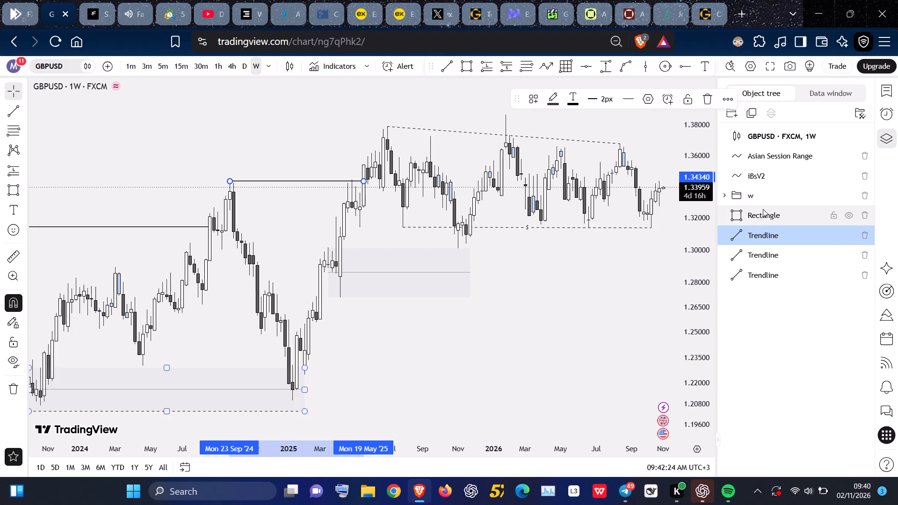
left_click_drag(763, 209, 768, 194)
left_click_drag(768, 211, 768, 197)
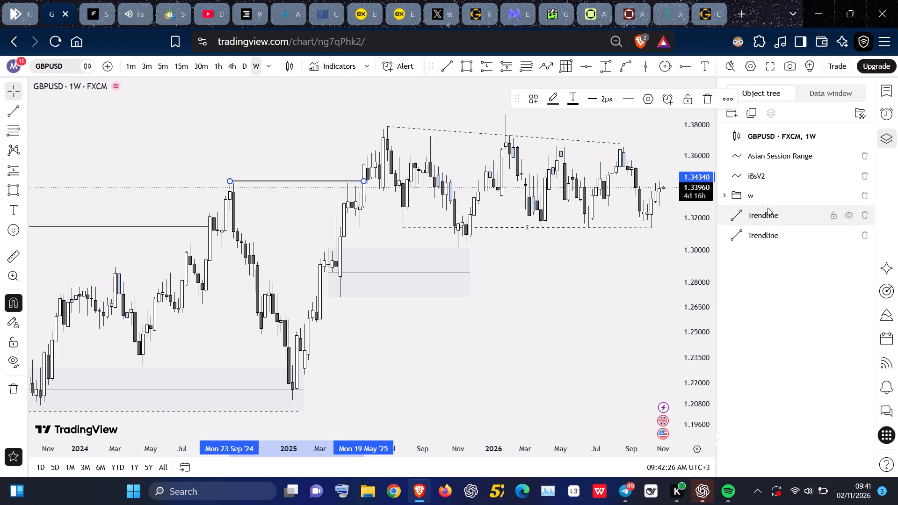
left_click_drag(768, 211, 768, 198)
left_click_drag(768, 218, 766, 202)
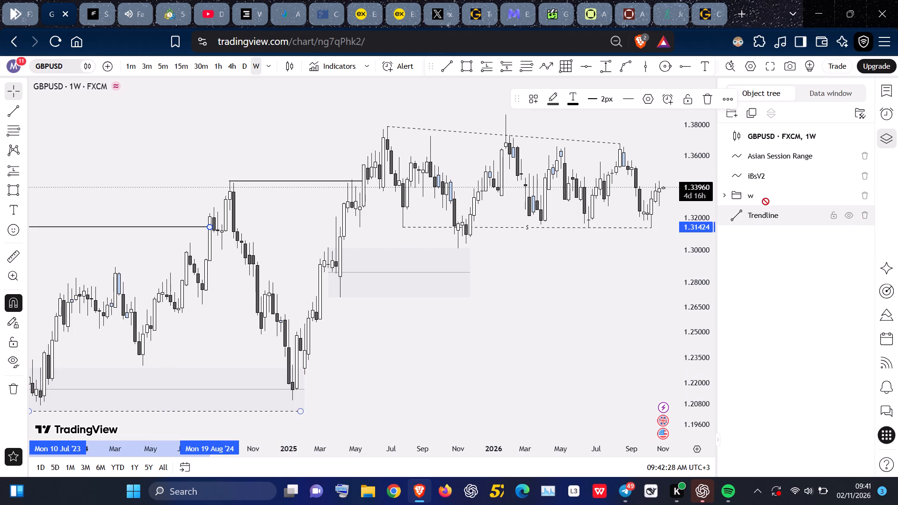
left_click_drag(766, 202, 765, 199)
left_click(877, 144)
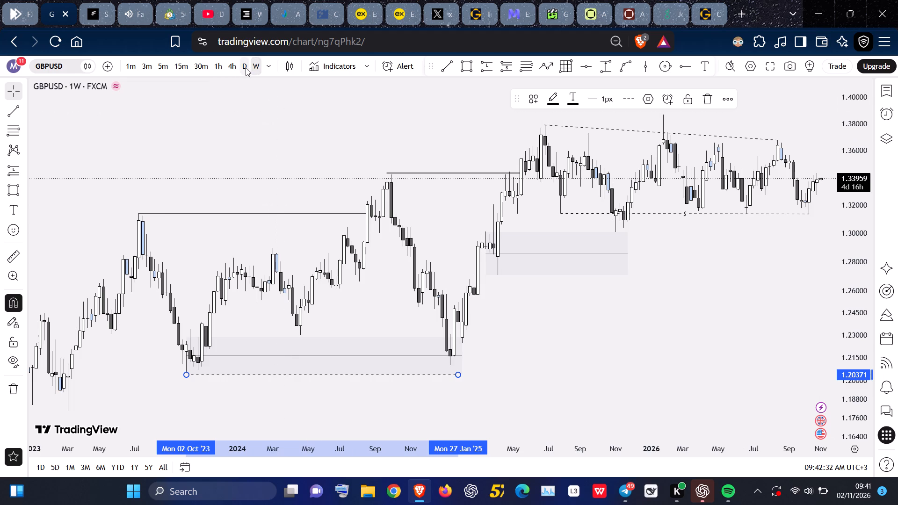
Switch GBPUSD to the daily timeframe and hide the w group of weekly drawings.
left_click(246, 68)
left_click(890, 138)
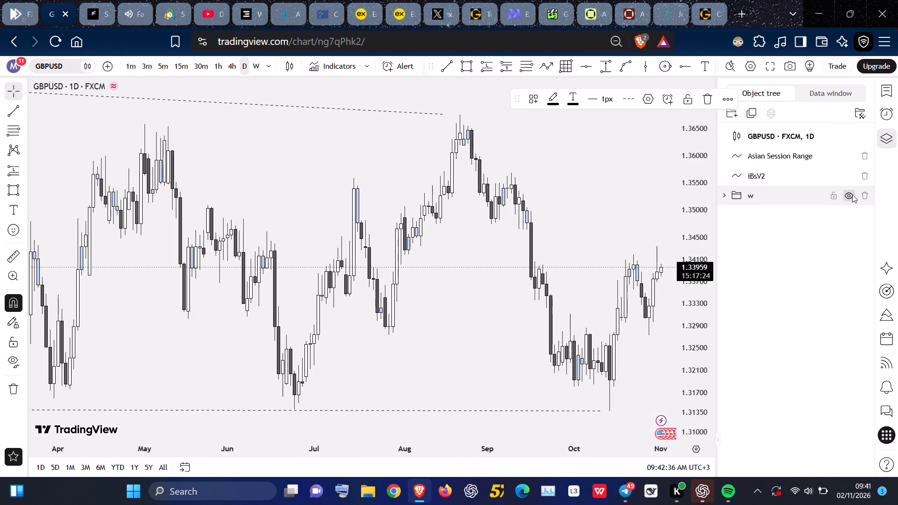
left_click(852, 195)
left_click(878, 143)
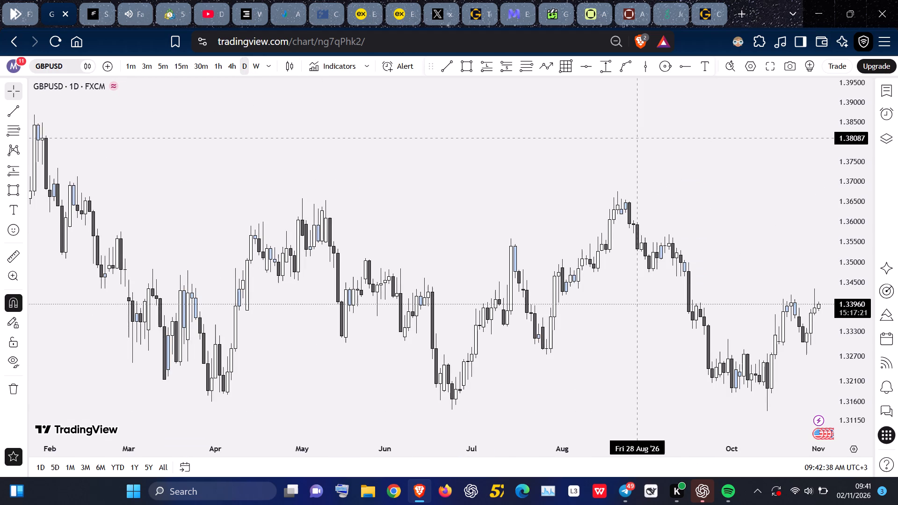
Draw a rectangle from the 1 July 2025 high at 1.37886 to the 14 October 2026 low at 1.31371 with the consolidation template.
scroll(636, 140, "down", 7)
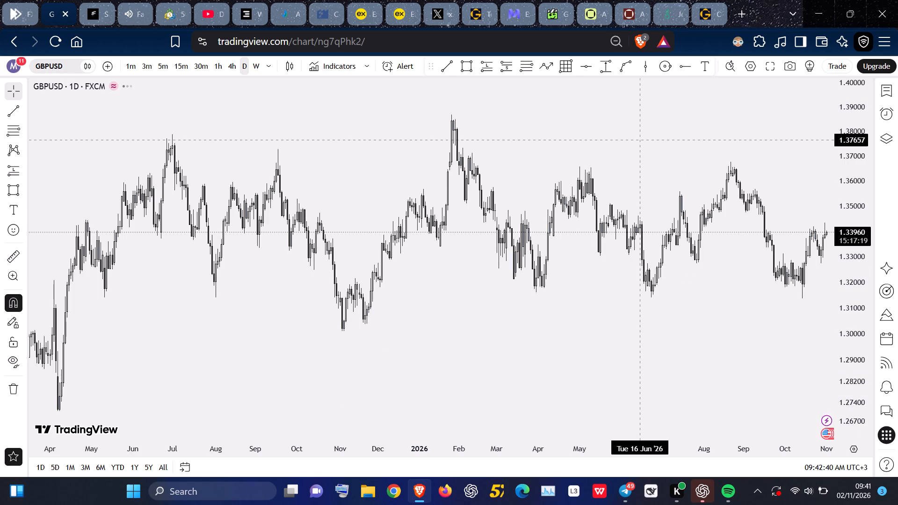
left_click(463, 63)
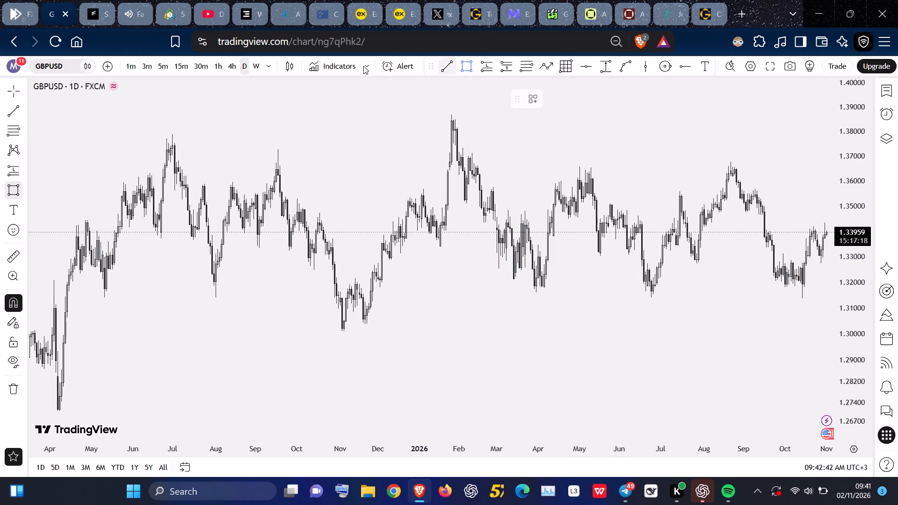
left_click(172, 120)
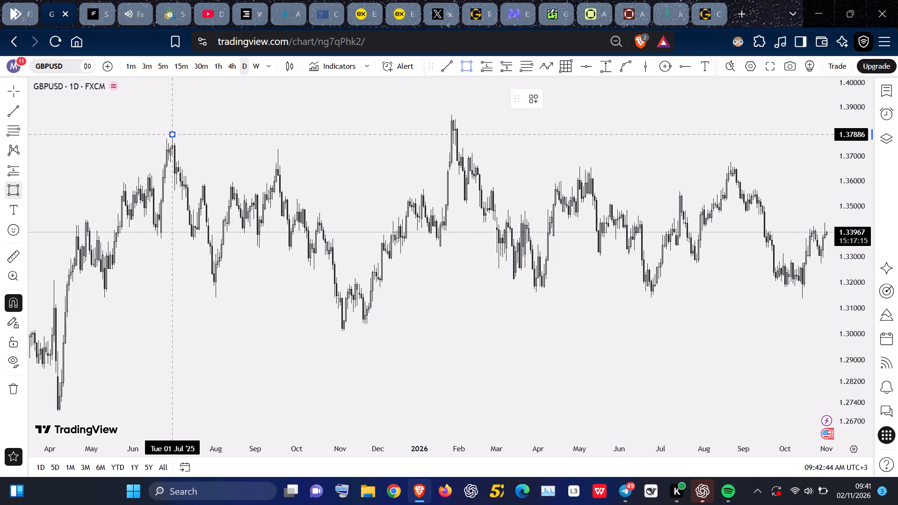
left_click(803, 298)
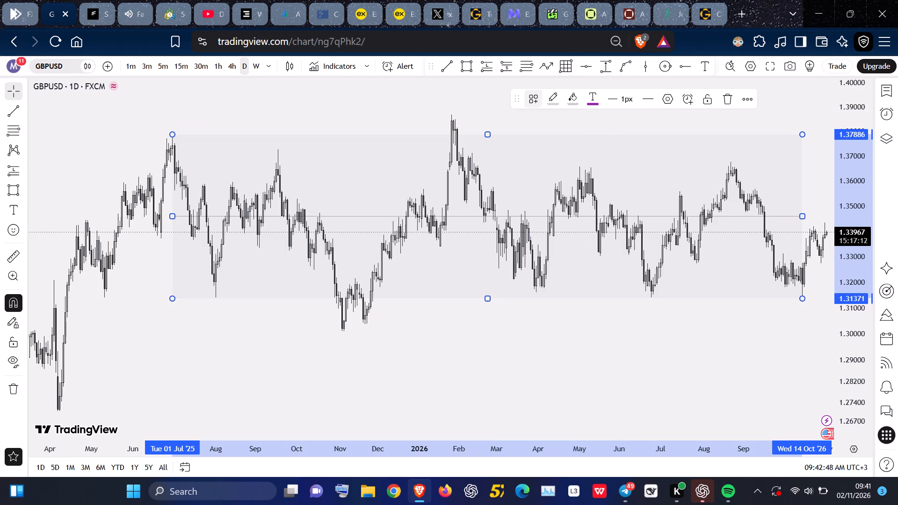
left_click(527, 109)
left_click(549, 141)
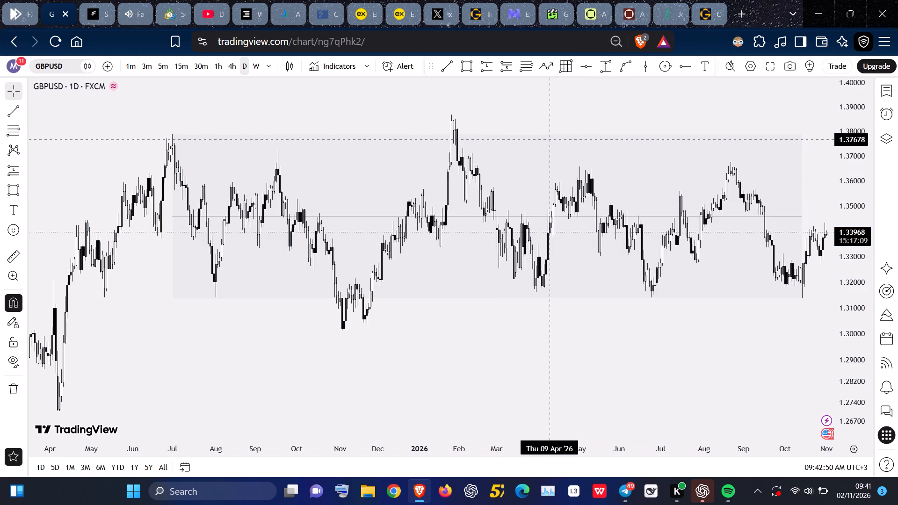
left_click(553, 133)
left_click(539, 96)
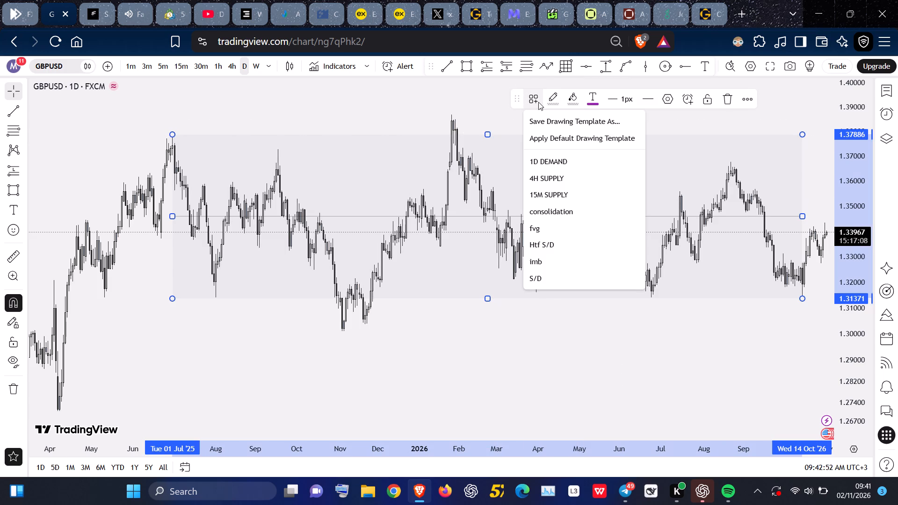
left_click(544, 208)
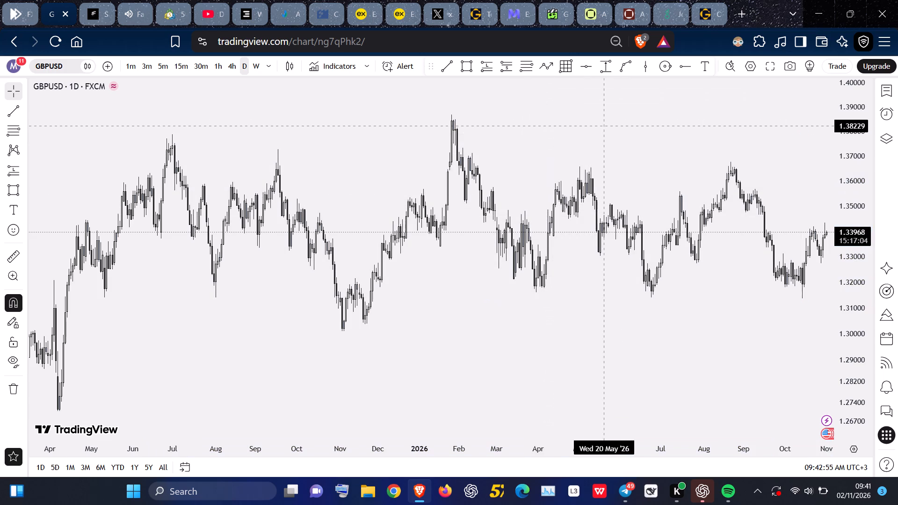
Enable Days visibility for the new consolidation rectangle in its settings, reached through the object tree.
left_click(884, 136)
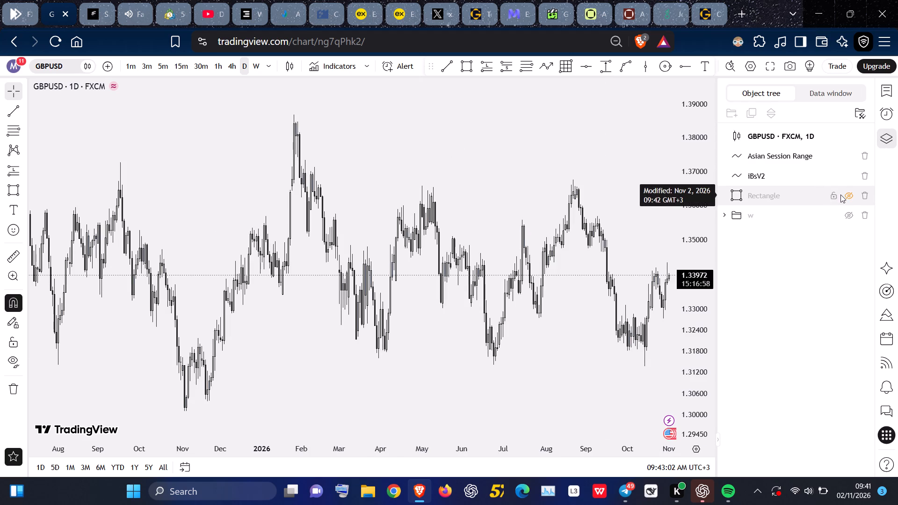
right_click(811, 195)
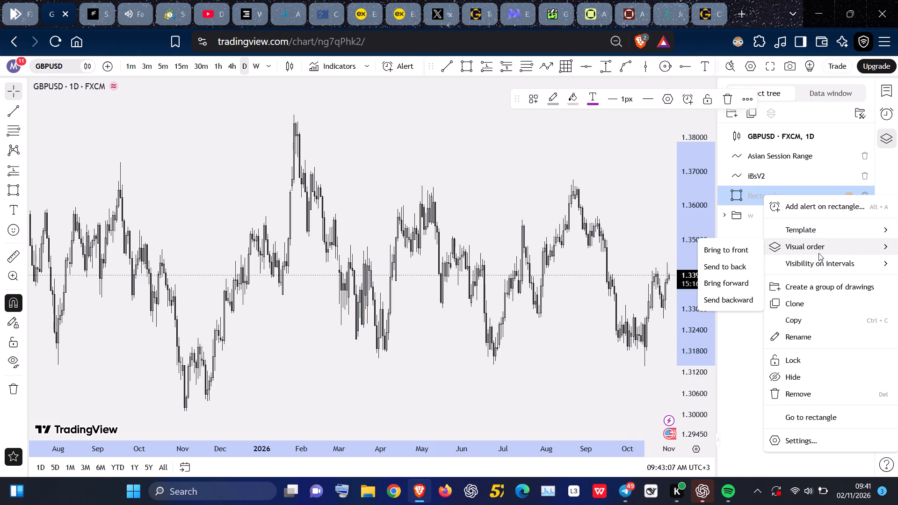
left_click(809, 440)
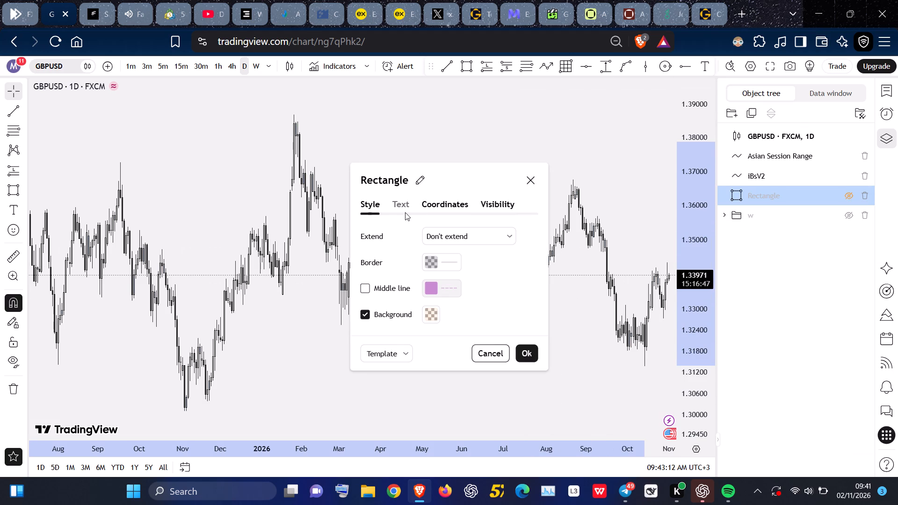
left_click(508, 206)
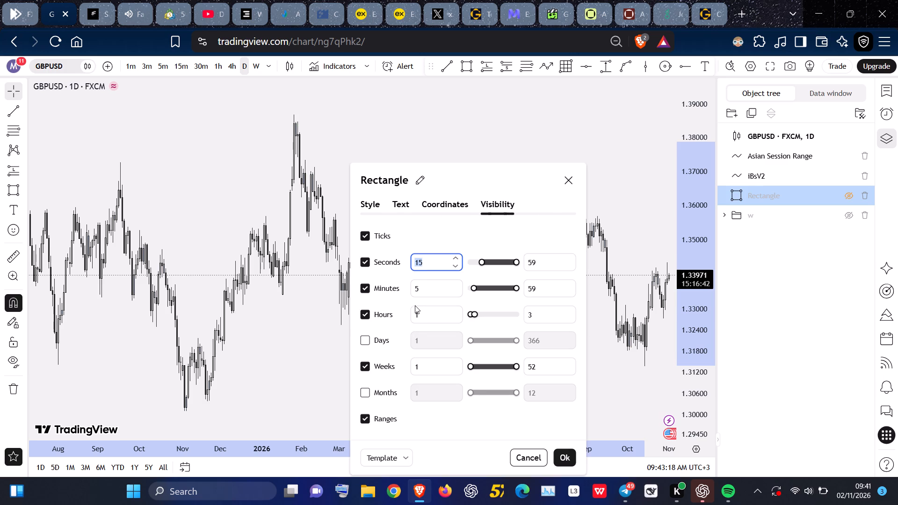
left_click(369, 338)
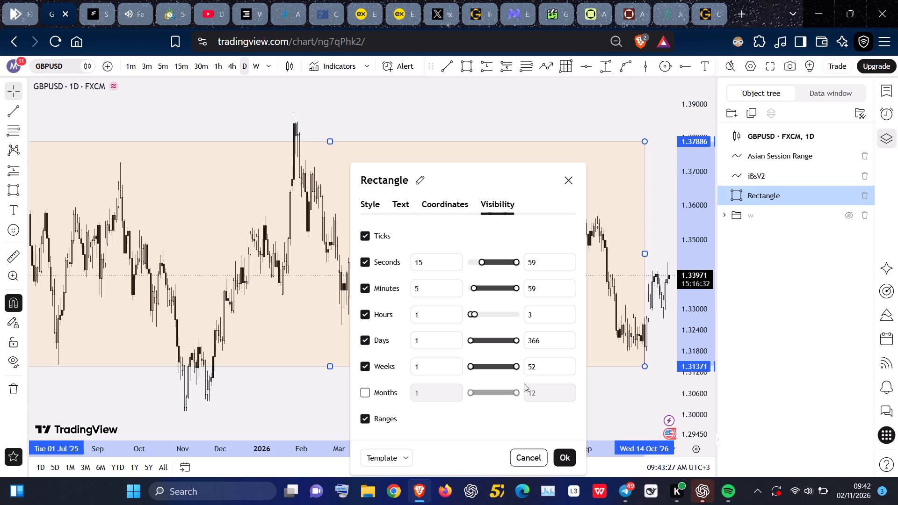
left_click_drag(556, 446, 558, 451)
left_click(558, 452)
left_click(570, 401)
scroll(571, 384, "down", 5)
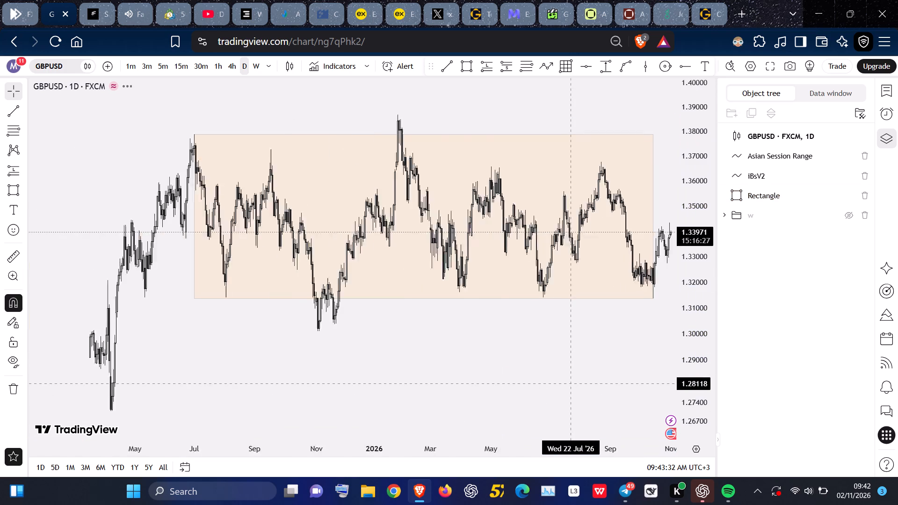
left_click(890, 131)
Examine the GBPUSD daily price action inside and around the consolidation rectangle.
scroll(666, 292, "up", 2)
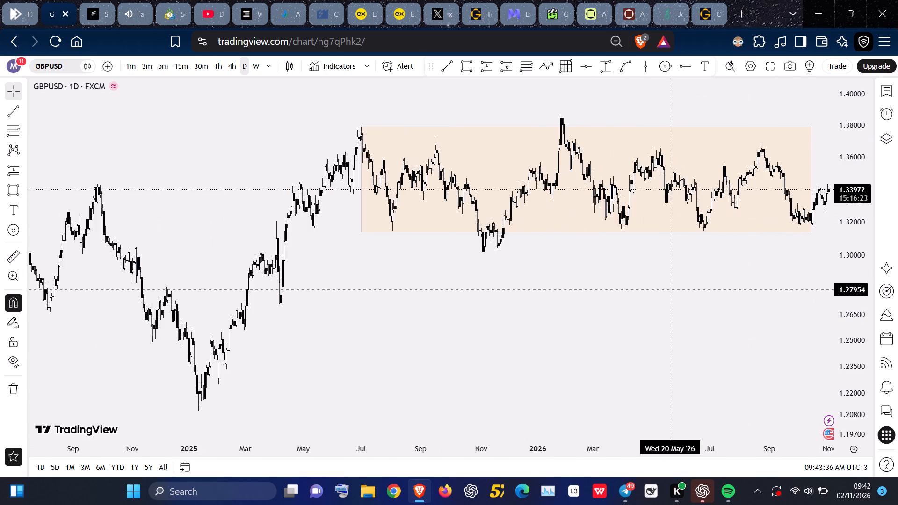
scroll(670, 290, "up", 4)
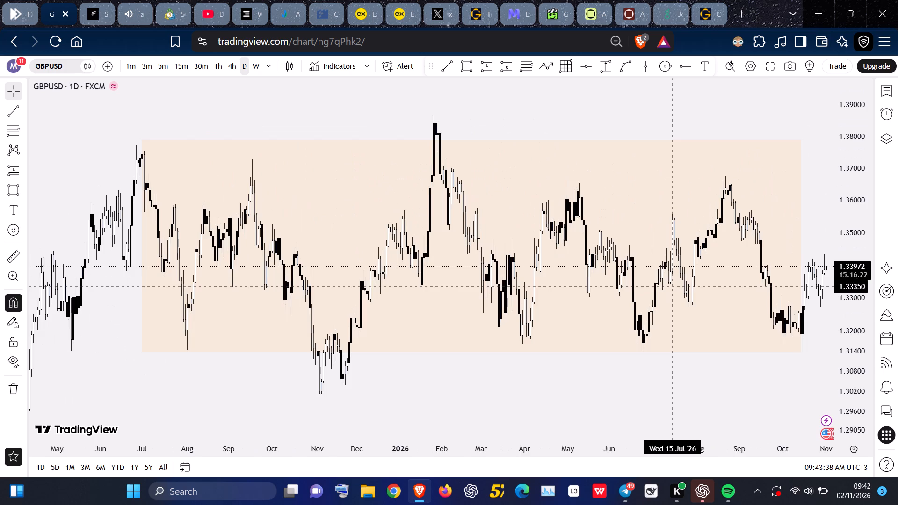
scroll(678, 284, "up", 4)
left_click_drag(816, 216, 638, 180)
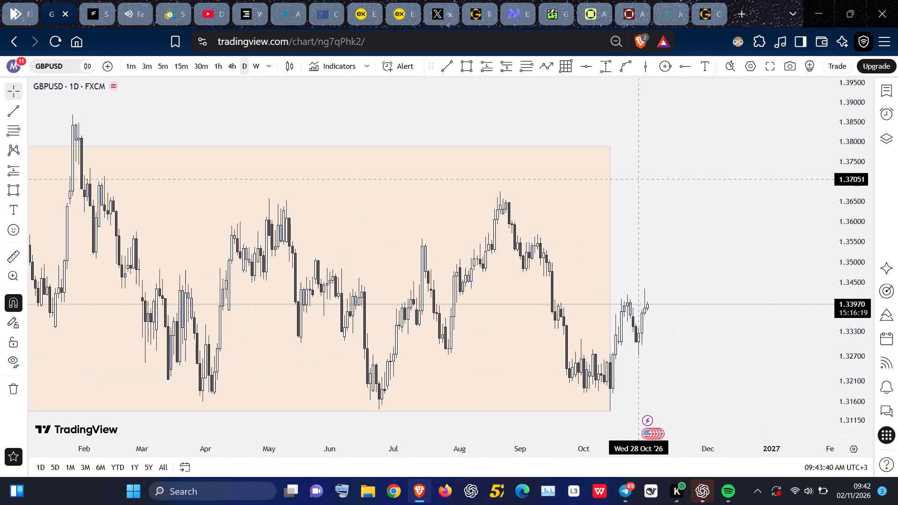
scroll(645, 180, "up", 2)
scroll(646, 180, "down", 10)
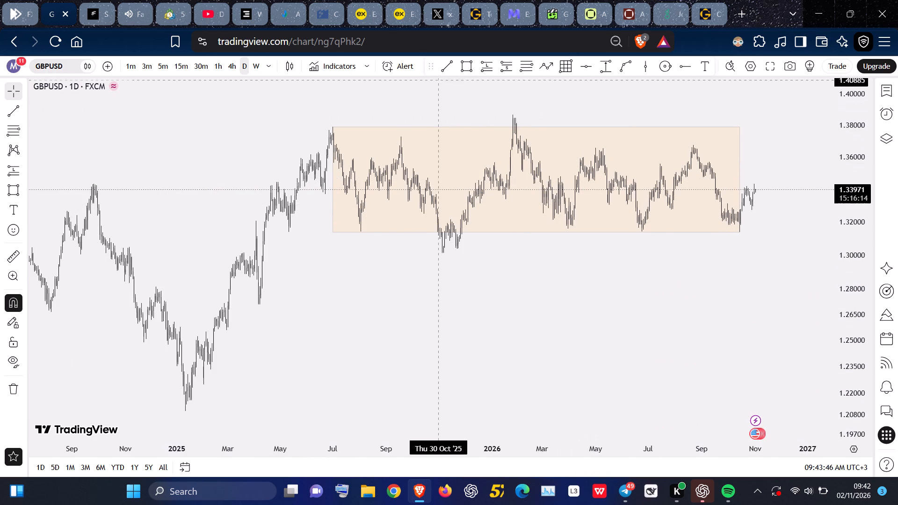
Show the w group again and draw a horizontal trendline at 1.20991 from the 13 January 2025 low to about 5 January 2027.
left_click(441, 65)
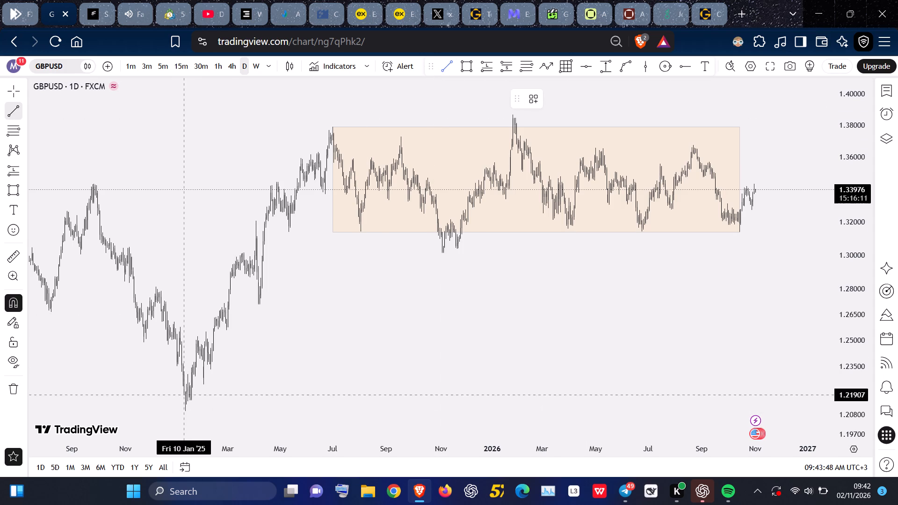
left_click(887, 136)
left_click(847, 218)
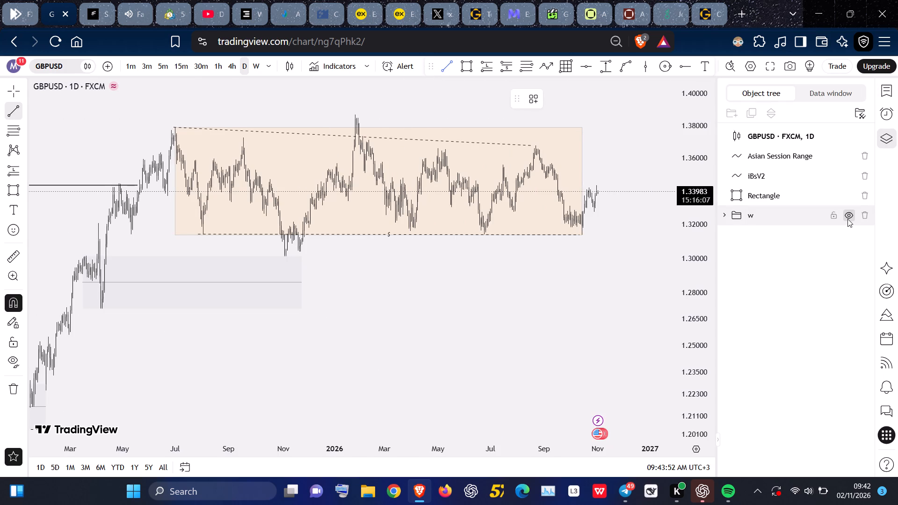
scroll(556, 297, "down", 3)
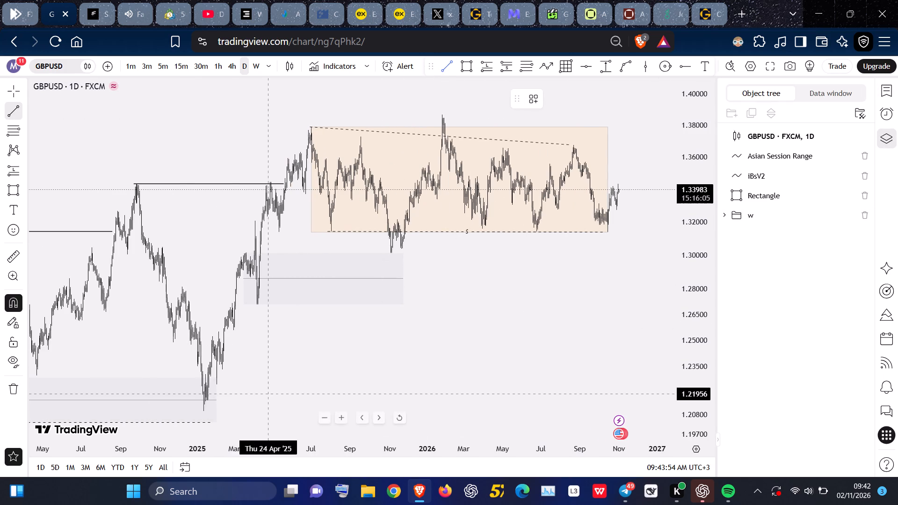
left_click(204, 421)
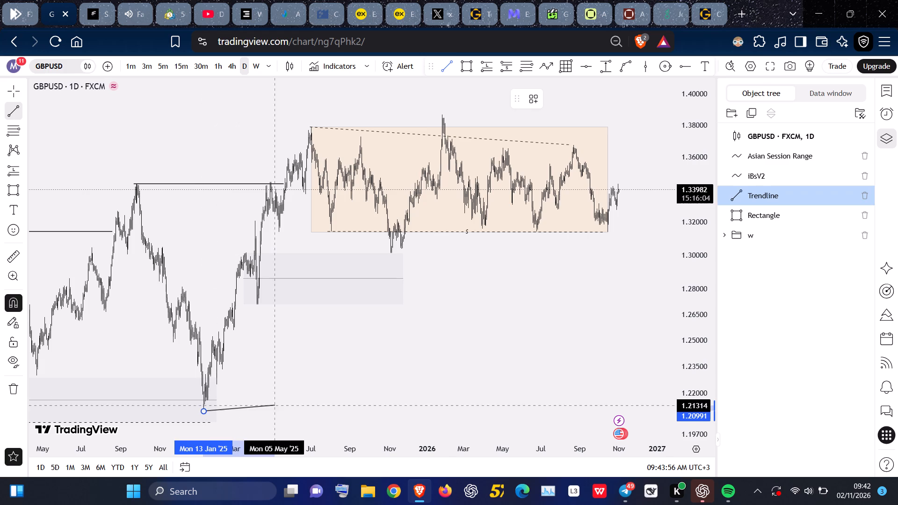
left_click(660, 323, "shift")
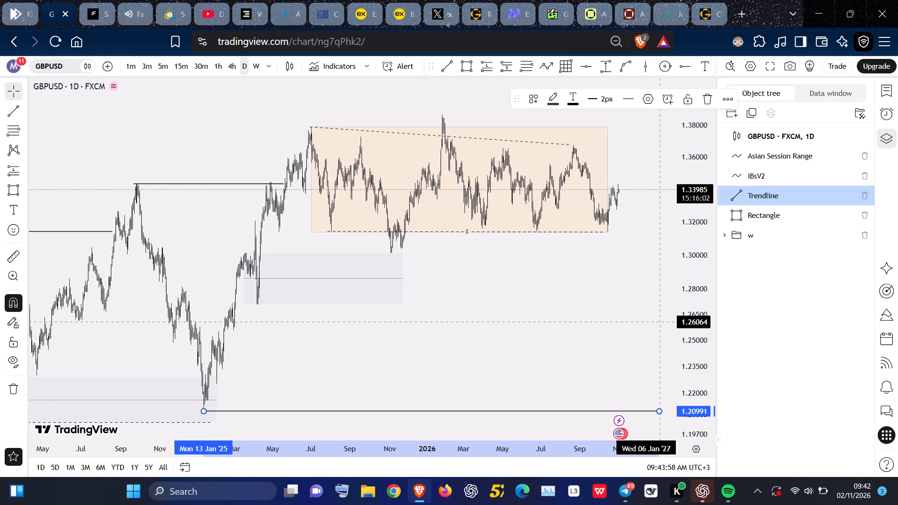
Create a new group containing the 1.20991 trendline in the object tree and name it d.
left_click_drag(775, 195, 764, 234)
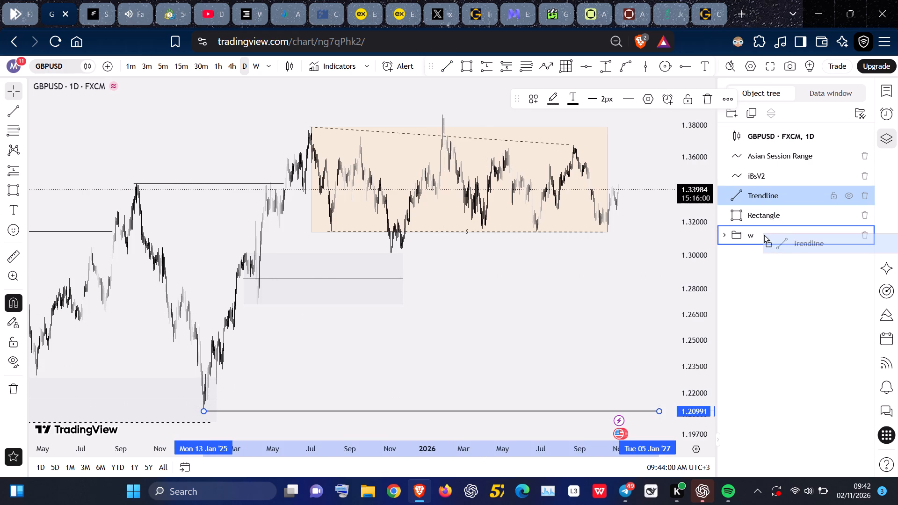
left_click_drag(764, 234, 764, 198)
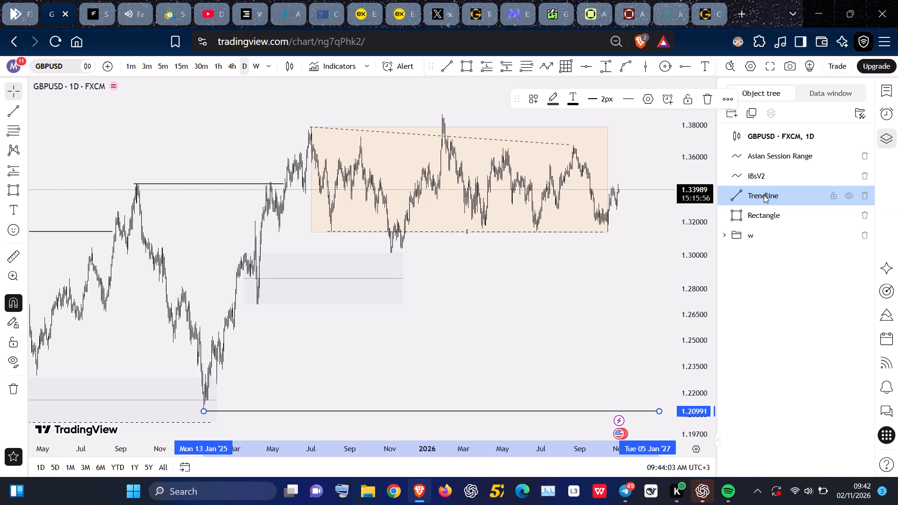
left_click(734, 116)
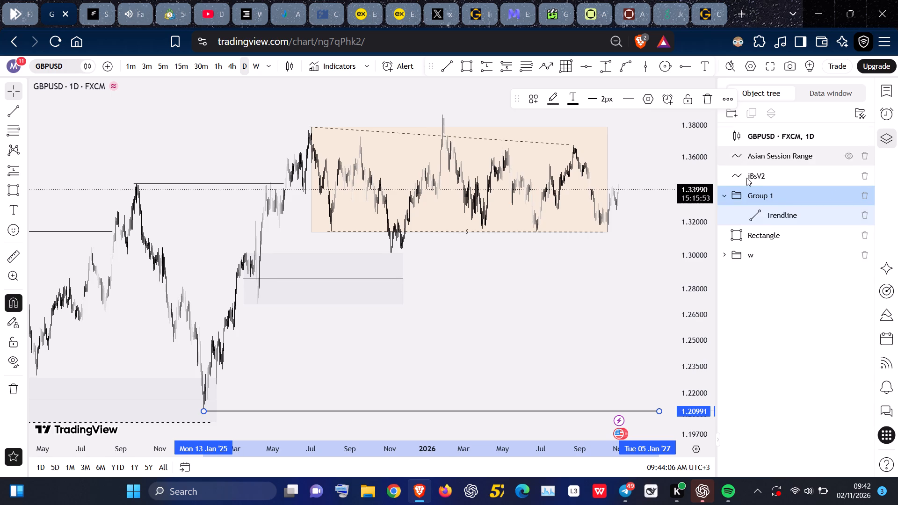
left_click(753, 192)
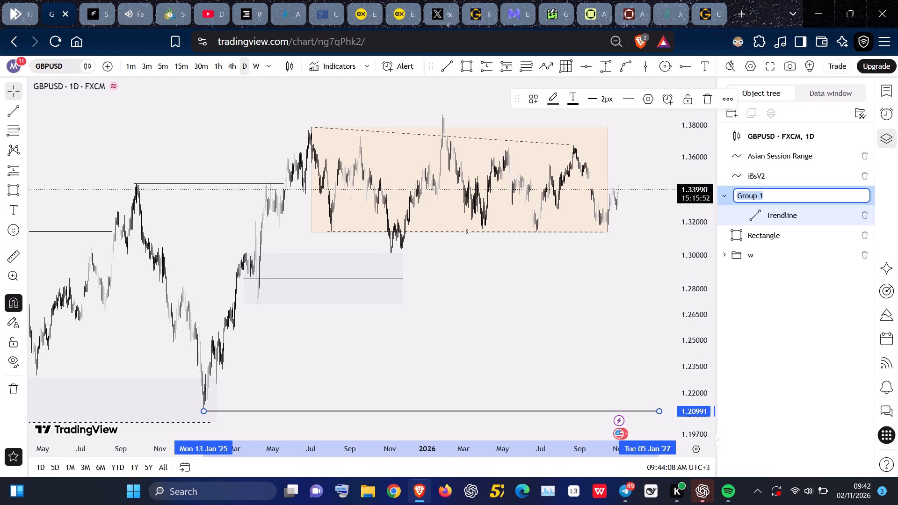
key("d")
key("Return")
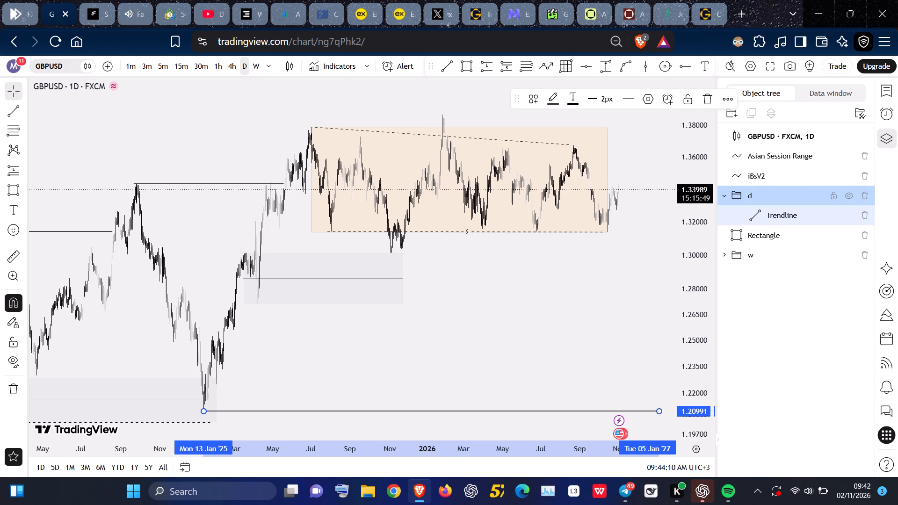
Move the consolidation rectangle into the d group, collapse the group and deselect the drawings.
left_click_drag(773, 236, 782, 226)
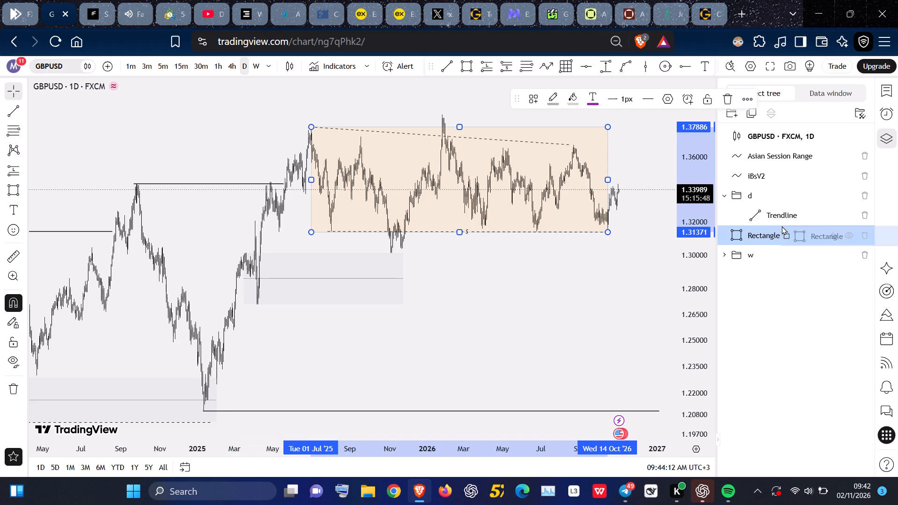
left_click_drag(782, 226, 783, 222)
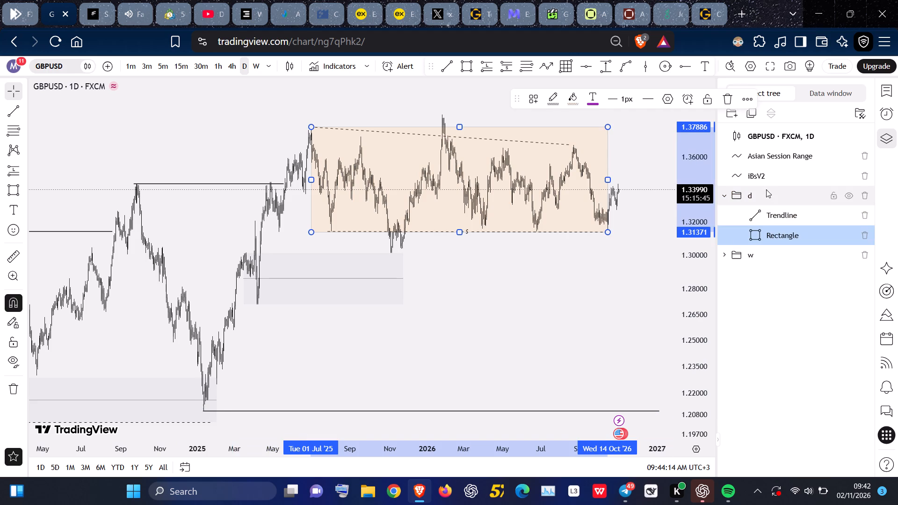
left_click(780, 302)
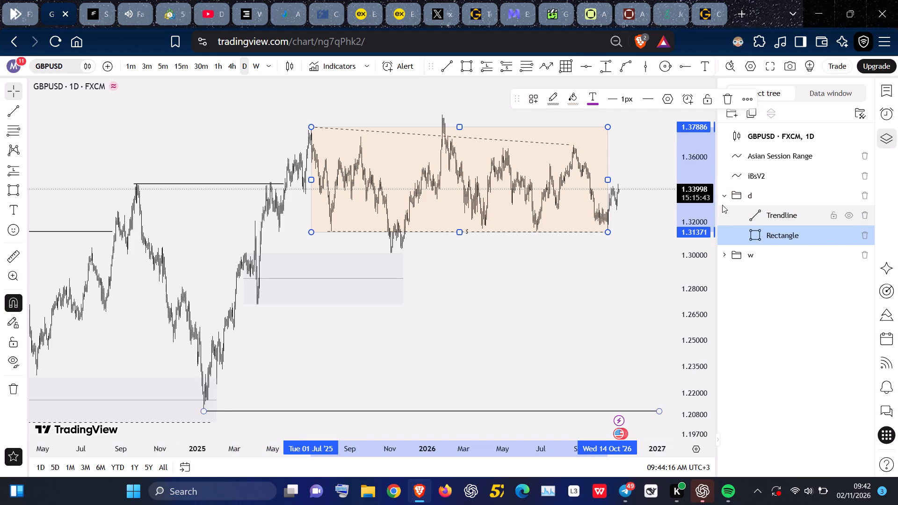
left_click(722, 201)
left_click(651, 237)
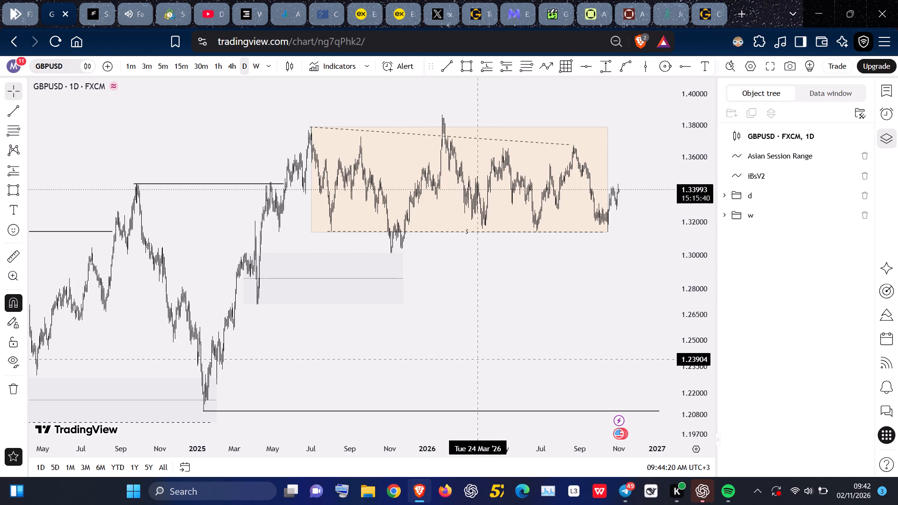
Examine the GBPUSD daily price action against the combined weekly and daily drawings.
scroll(479, 357, "up", 1)
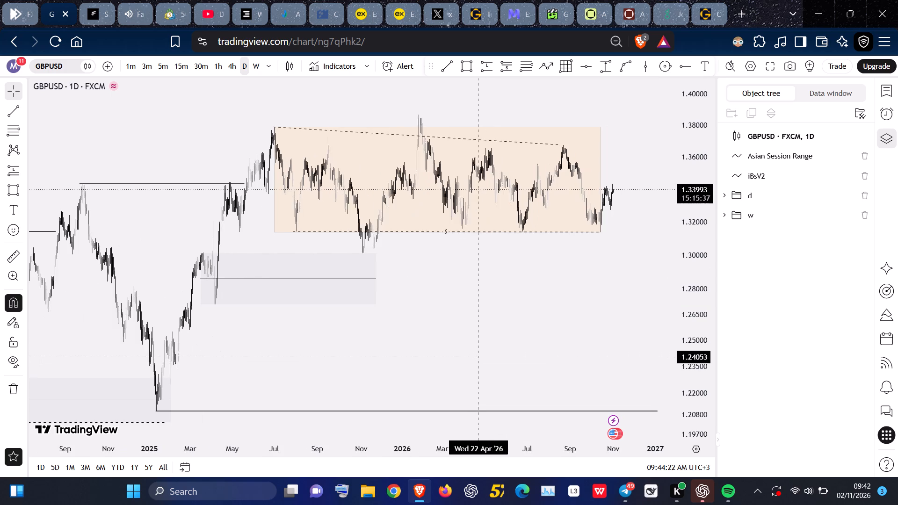
scroll(479, 358, "up", 1)
scroll(513, 297, "up", 2)
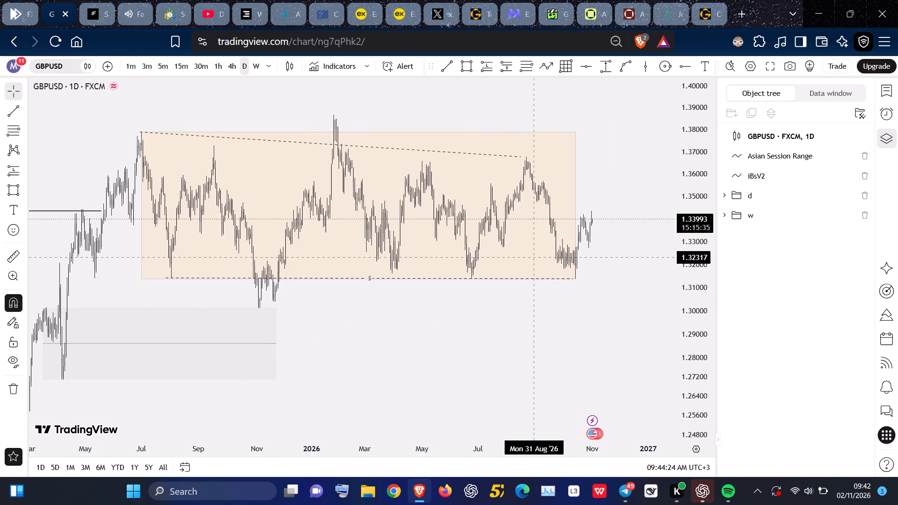
scroll(535, 257, "up", 1)
scroll(536, 256, "down", 3)
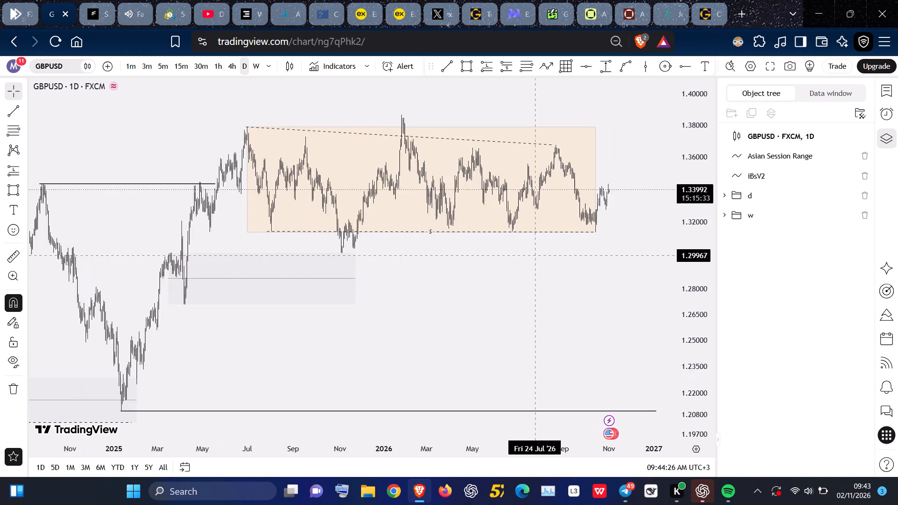
scroll(536, 256, "down", 2)
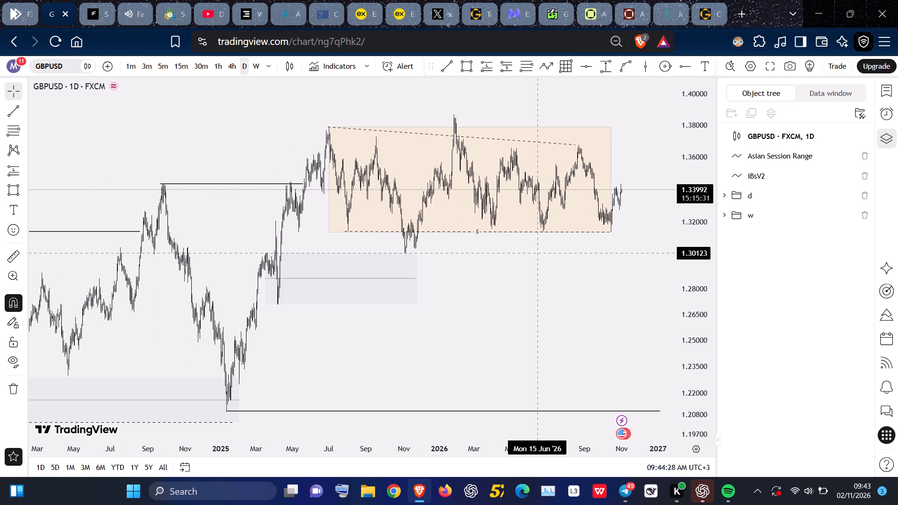
Close the object tree and copy a snapshot link of the GBPUSD daily chart framed on the marked-up price action from mid-2024 onward.
left_click(893, 137)
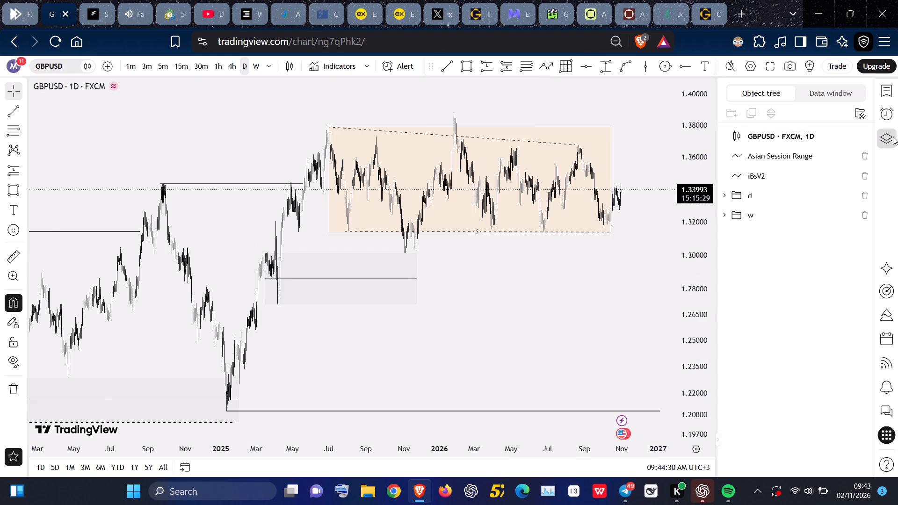
scroll(787, 164, "up", 2)
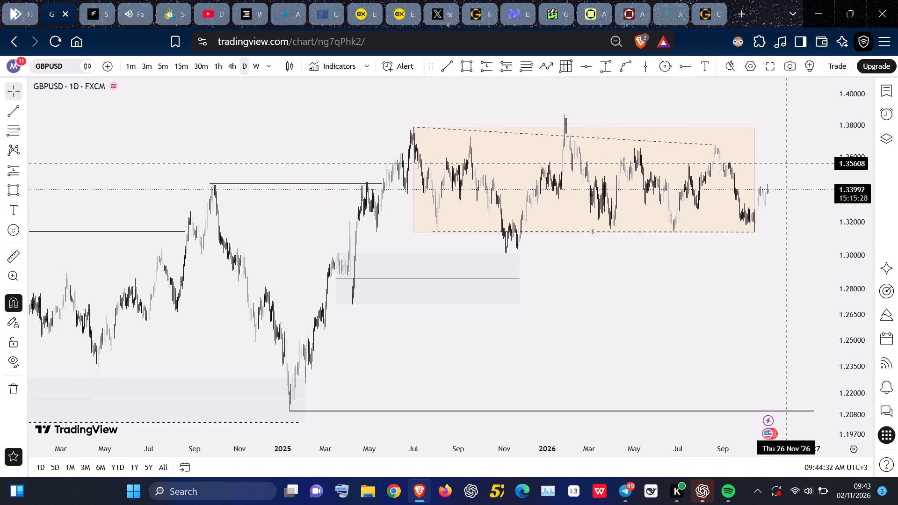
scroll(787, 164, "up", 1)
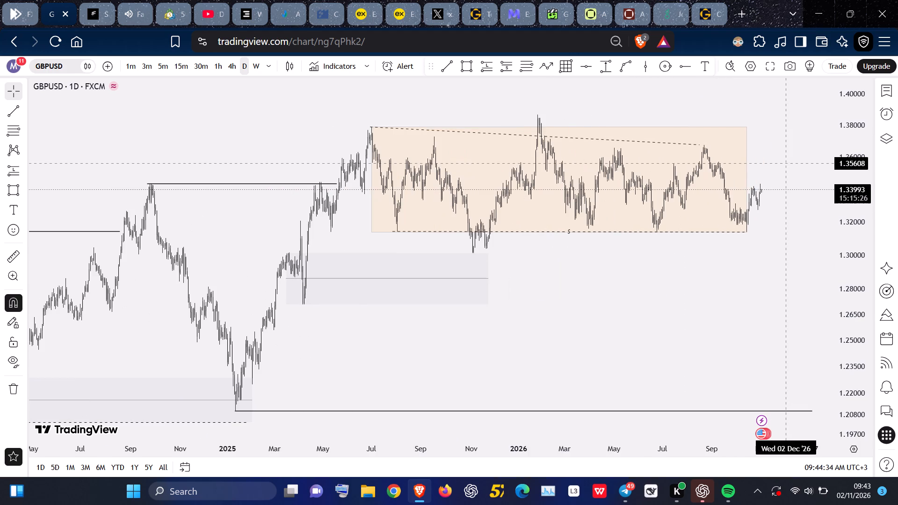
scroll(787, 164, "up", 1)
scroll(732, 236, "down", 1)
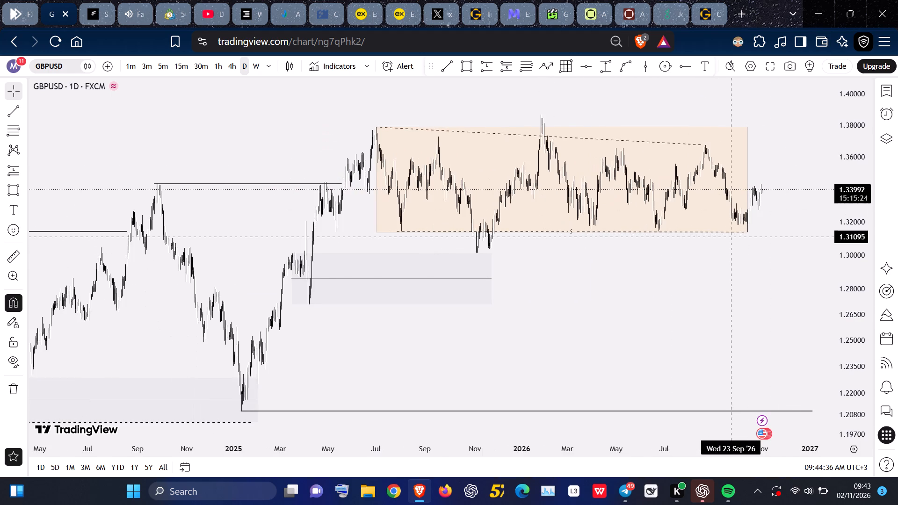
left_click_drag(714, 282, 731, 280)
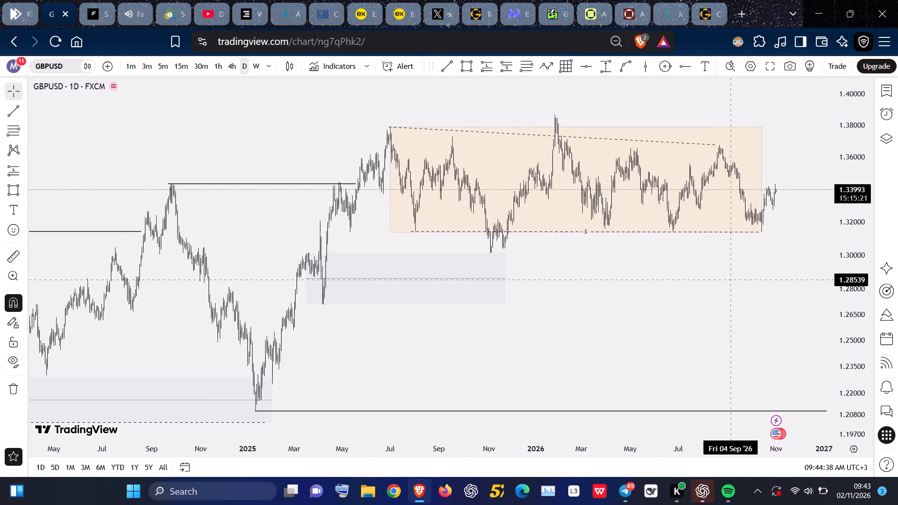
key("alt+s")
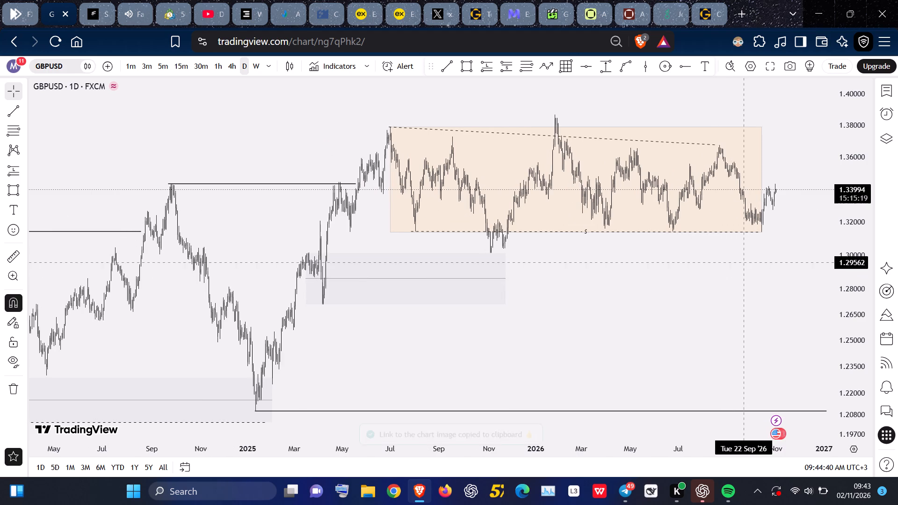
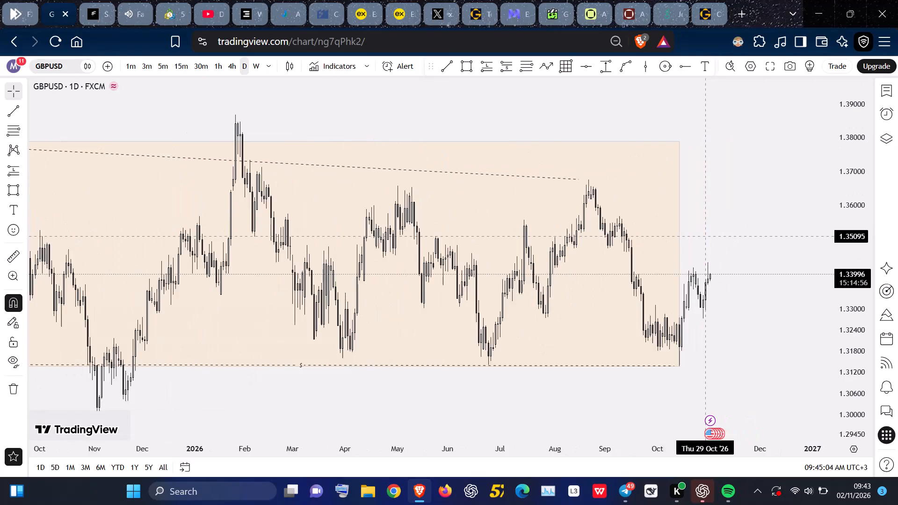
Draw a rectangle zone from the 21 August 2026 high to about 9 December, spanning about 1.3619 to 1.3676, and apply the Htf S/D template.
scroll(702, 235, "up", 1)
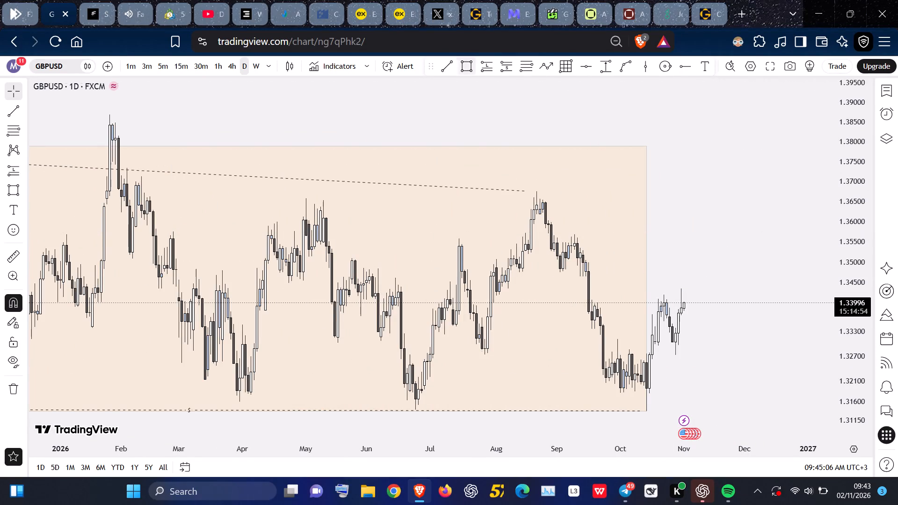
scroll(503, 114, "up", 1)
left_click(463, 64)
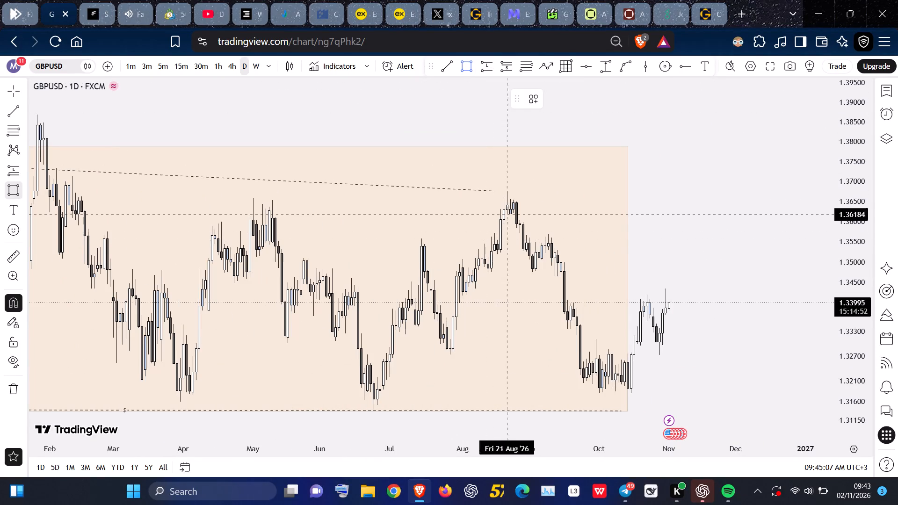
left_click(510, 227)
left_click(507, 190)
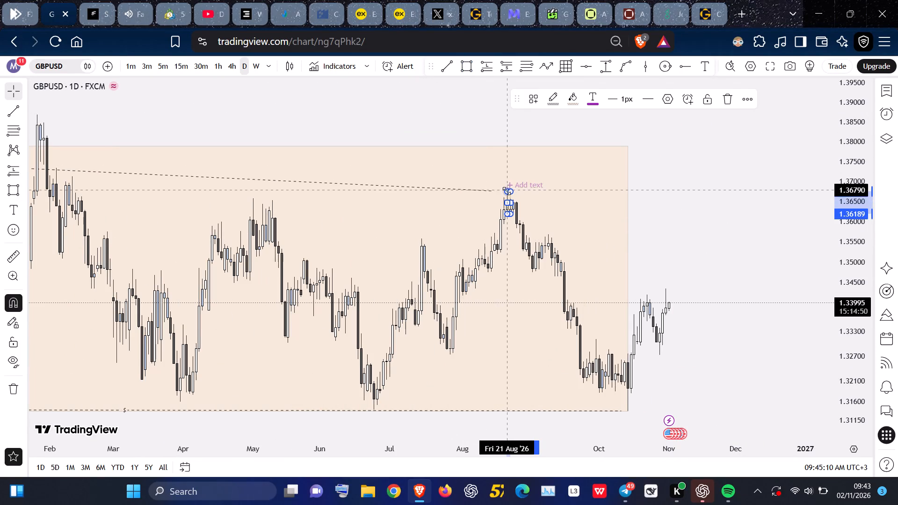
left_click_drag(510, 202, 754, 227)
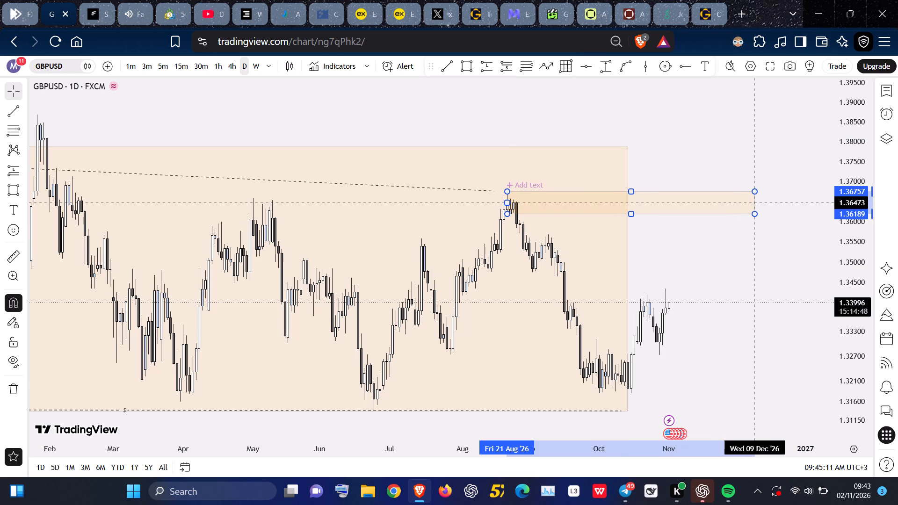
left_click(540, 102)
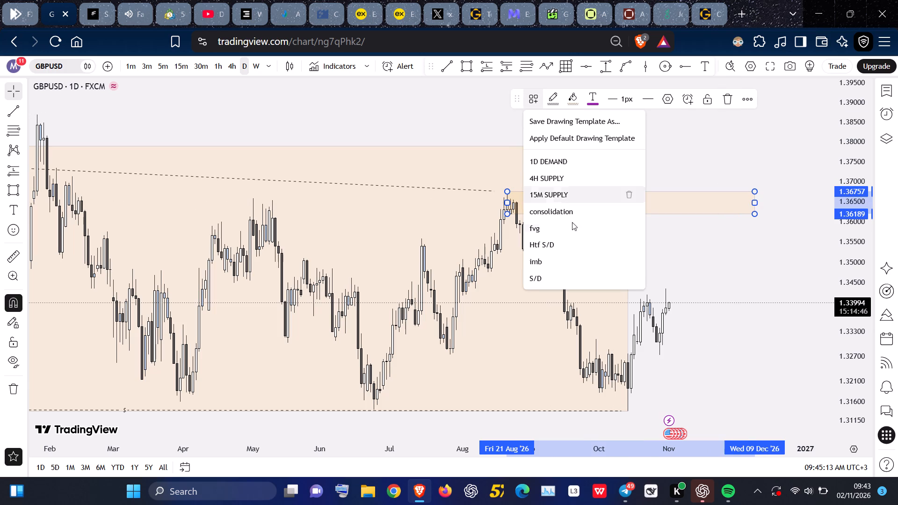
left_click(571, 246)
left_click(669, 236)
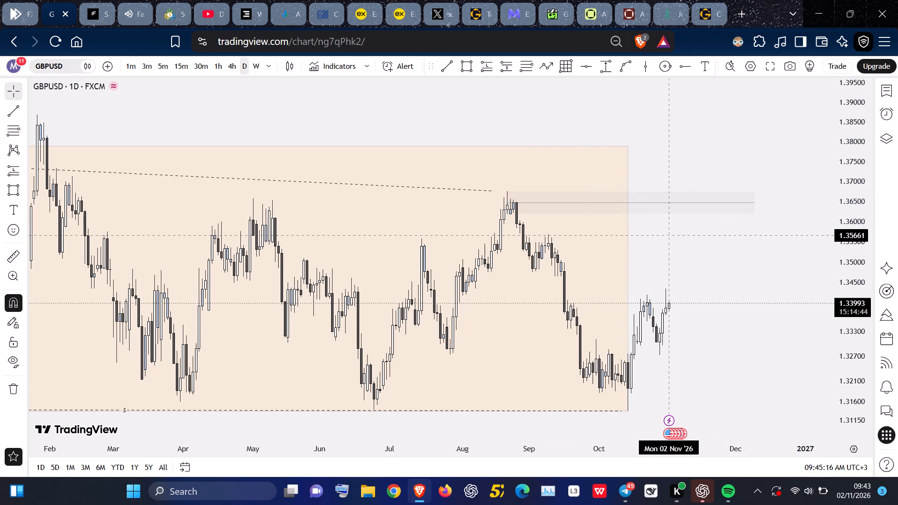
Draw a second rectangle zone from 11 September to about 17 November 2026, spanning about 1.3465 to 1.3535, and deselect it.
left_click_drag(688, 236, 631, 177)
left_click(462, 67)
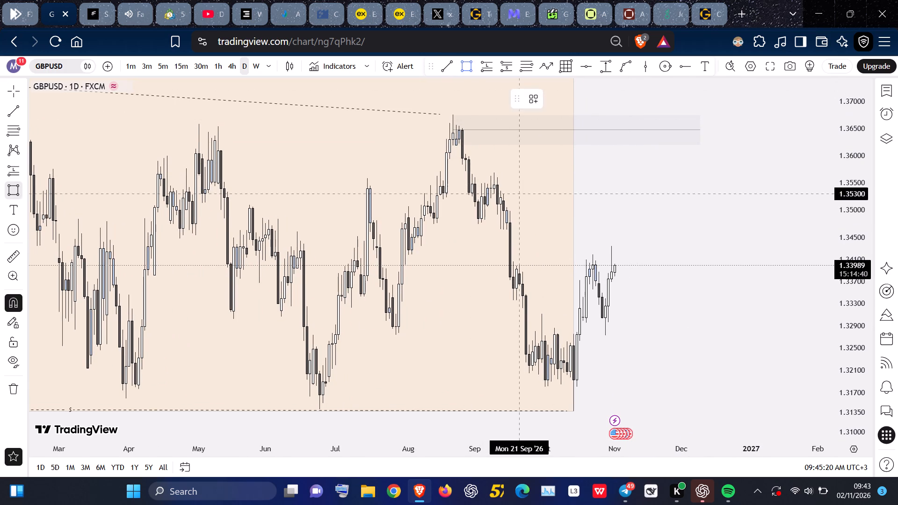
left_click(501, 234)
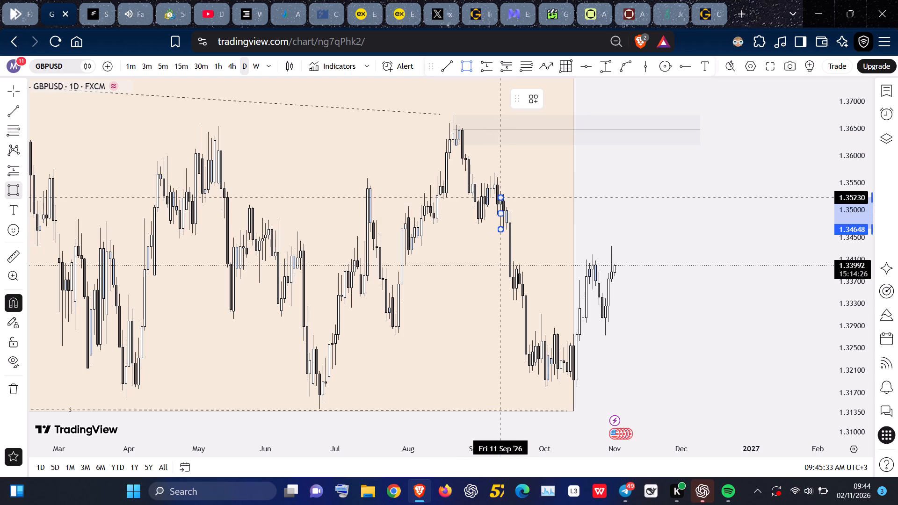
left_click(500, 193)
left_click_drag(499, 210, 649, 228)
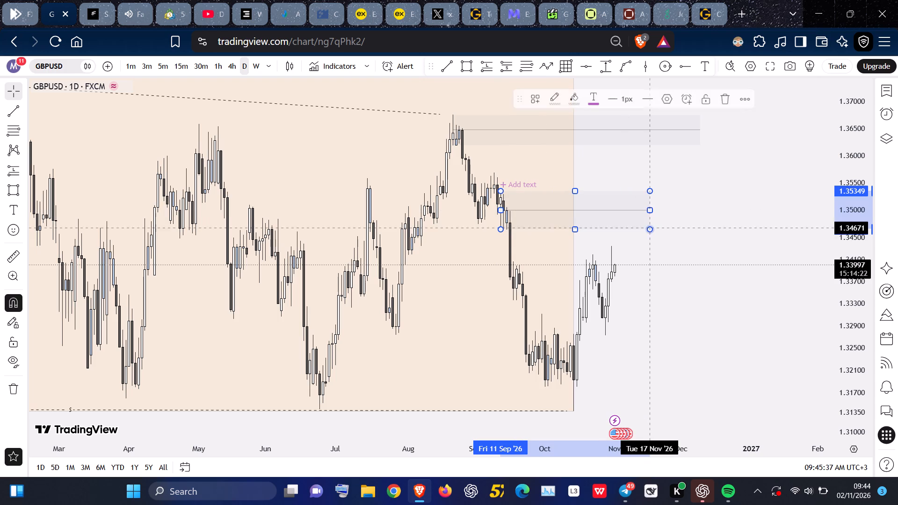
left_click(658, 259)
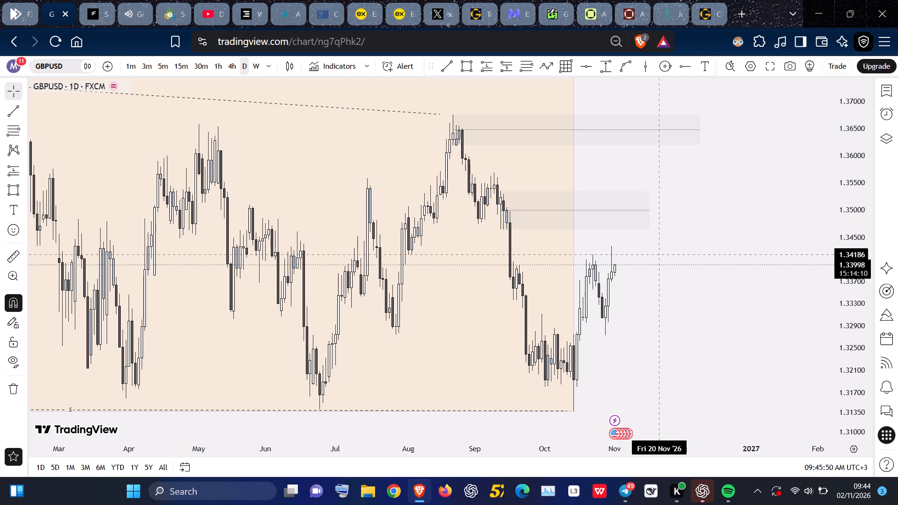
Copy a snapshot link of the GBPUSD daily chart framed on both new zones and the price action from about March 2026 onward.
left_click_drag(660, 255, 739, 252)
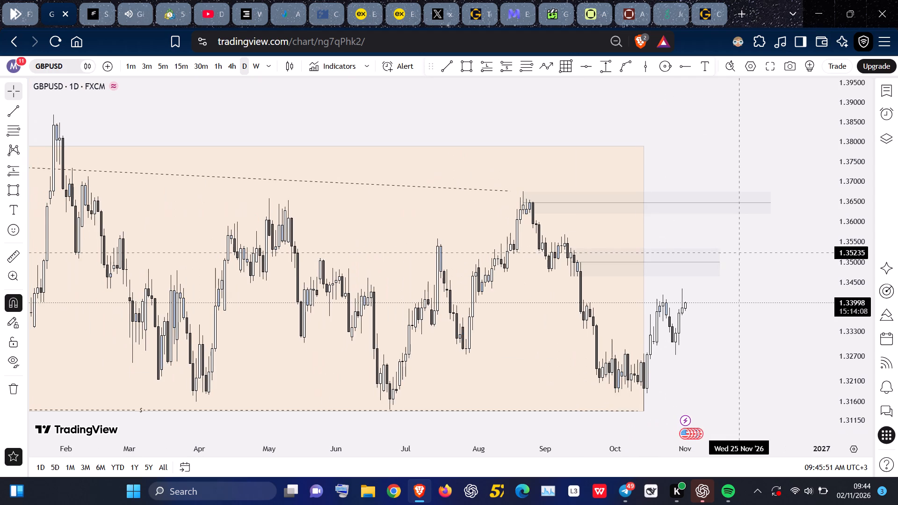
left_click_drag(739, 252, 739, 252)
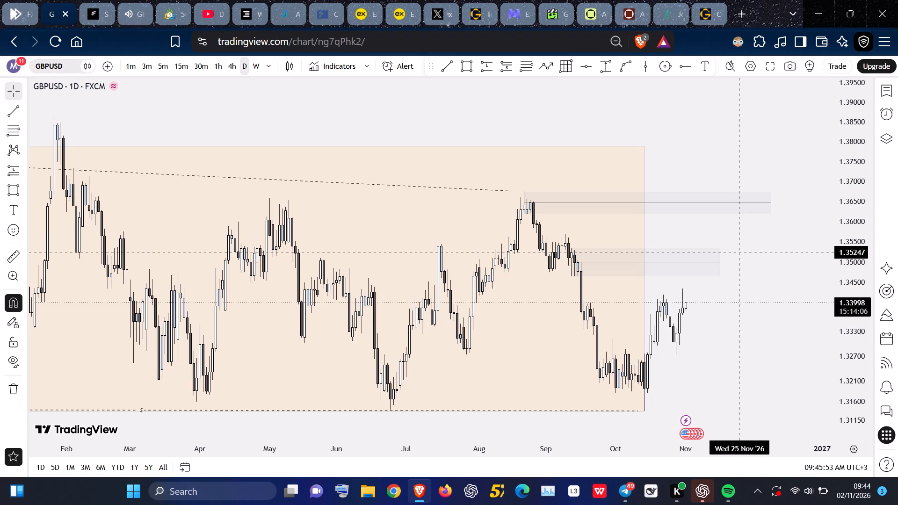
scroll(739, 252, "up", 1)
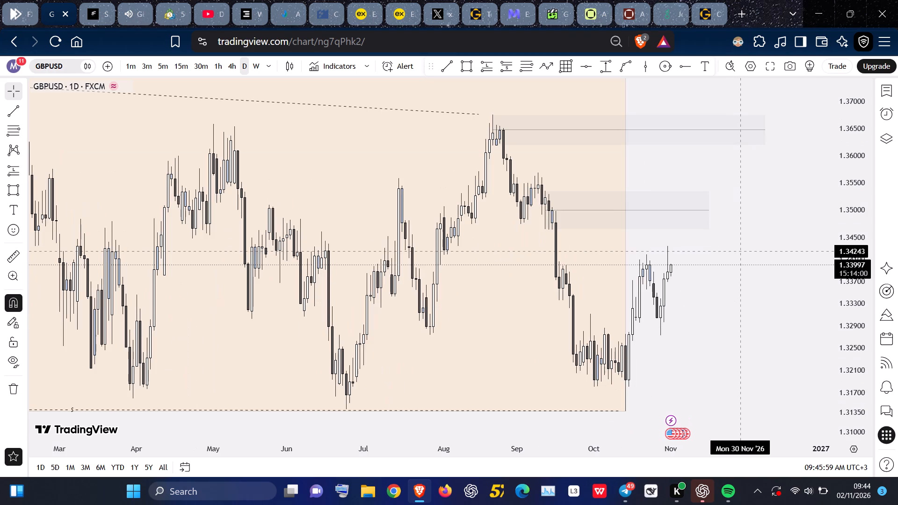
key("alt+s")
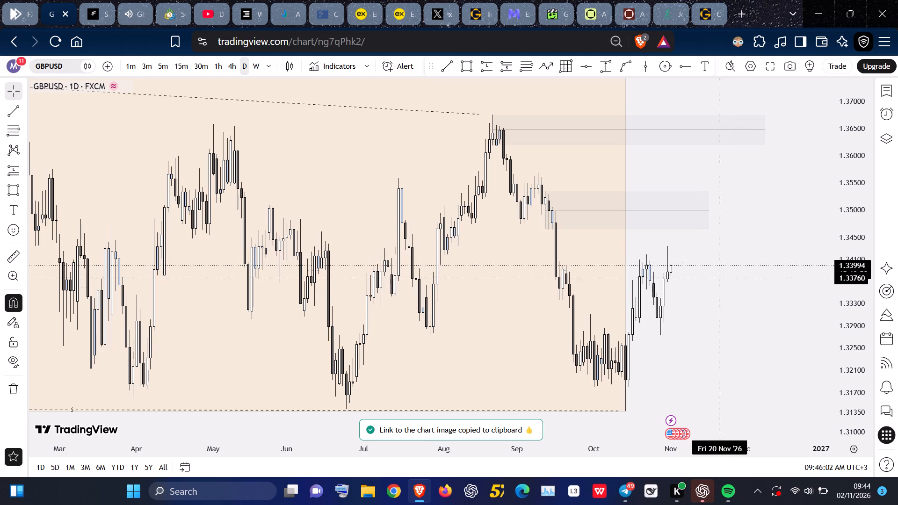
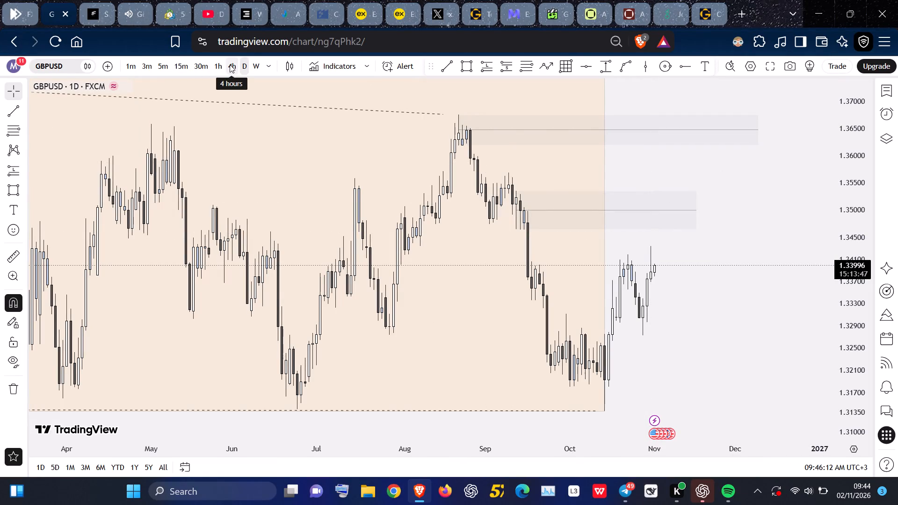
Switch the GBPUSD chart to the 4-hour timeframe.
left_click(230, 65)
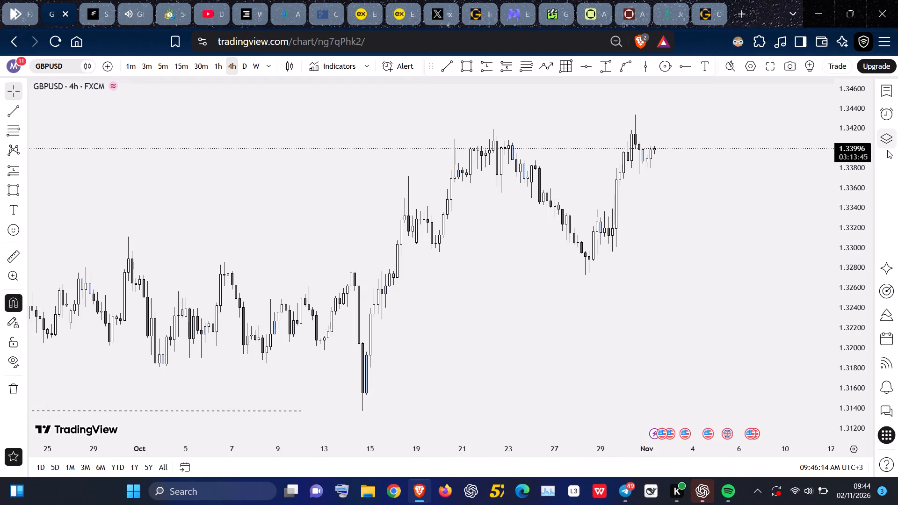
Move both new rectangle zones into the d group in the object tree, close the tree and deselect the zone.
left_click(886, 145)
left_click_drag(801, 212, 786, 237)
left_click_drag(780, 197, 774, 214)
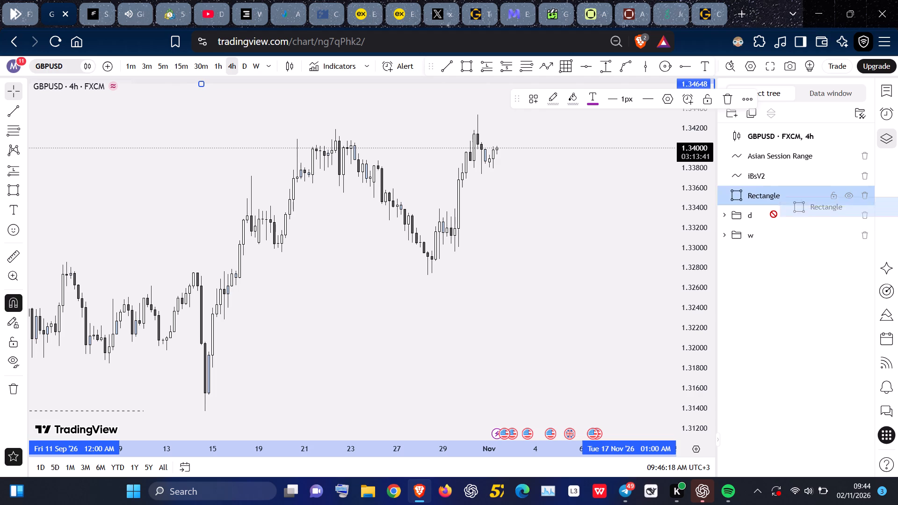
left_click_drag(774, 214, 772, 217)
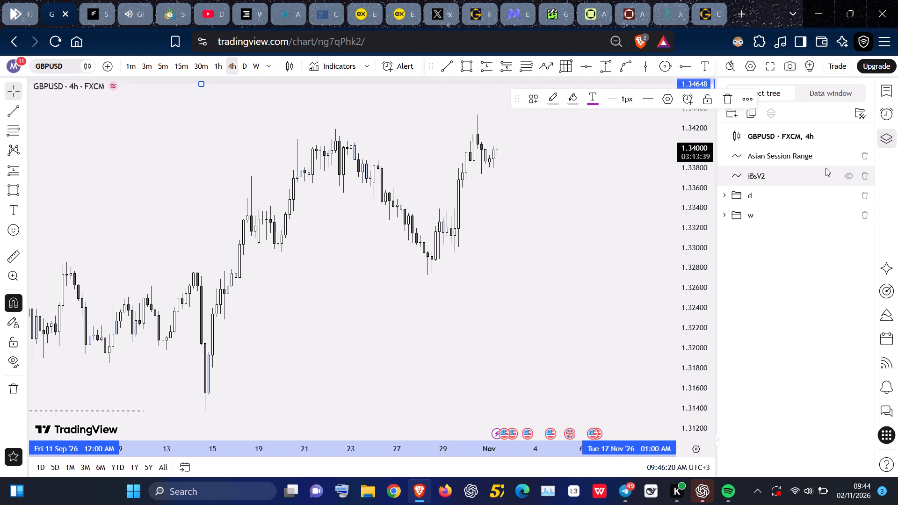
left_click(896, 142)
scroll(606, 197, "down", 3)
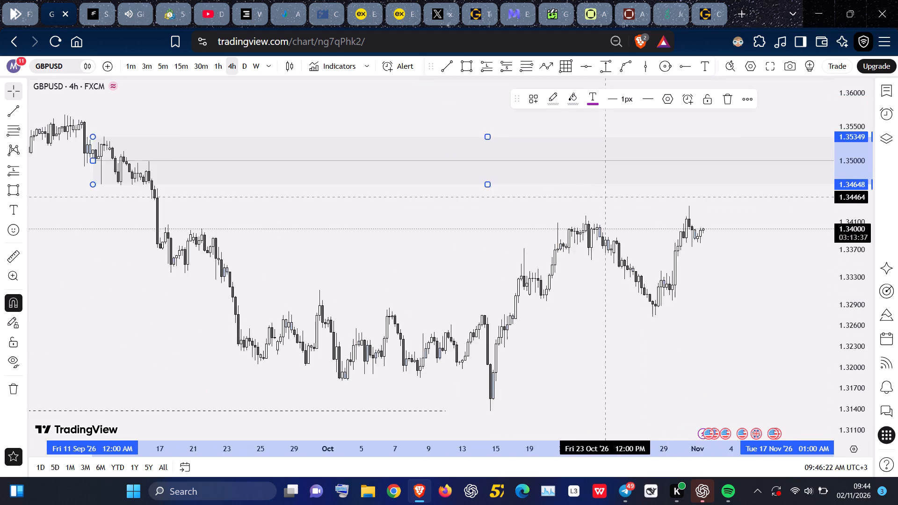
scroll(606, 197, "down", 3)
left_click(625, 258)
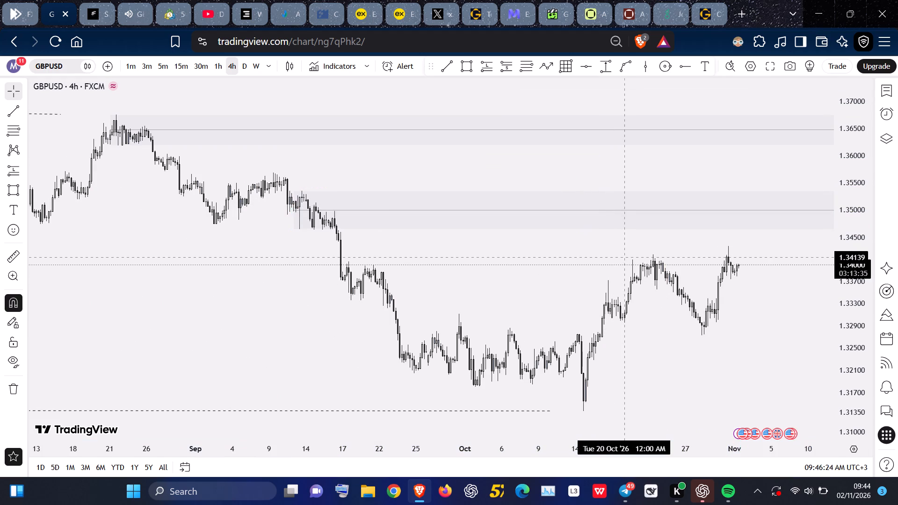
Extend the end of the lower dashed trendline to the 14 October 2026 low at about 1.3137 and deselect it.
scroll(628, 257, "up", 2)
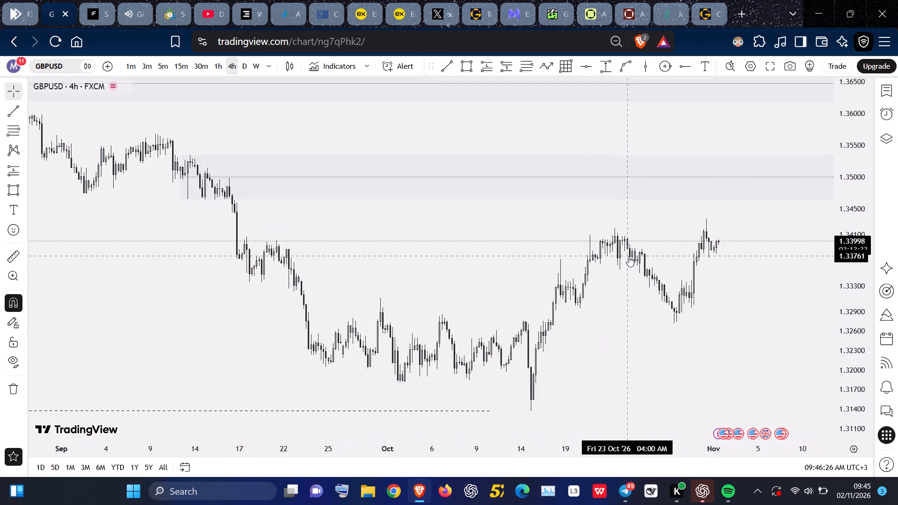
scroll(631, 255, "up", 2)
scroll(635, 253, "down", 4)
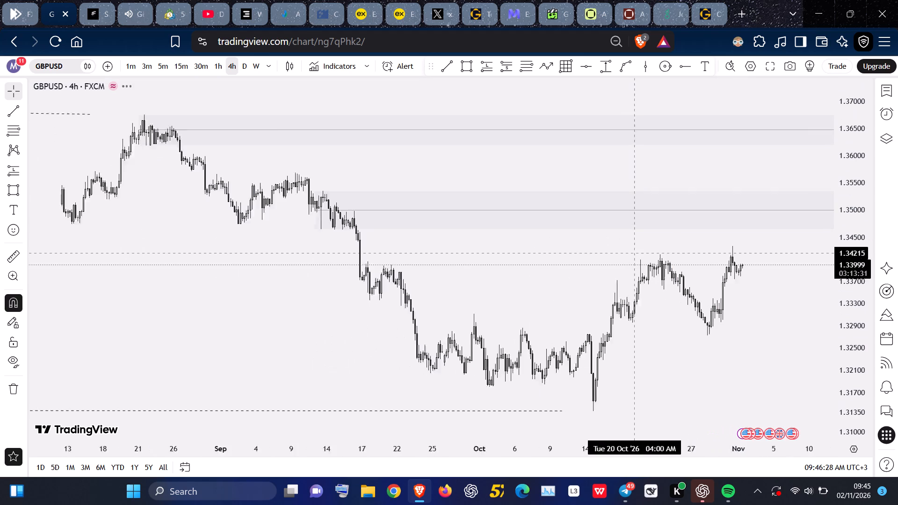
scroll(635, 253, "down", 1)
left_click_drag(585, 413, 616, 406)
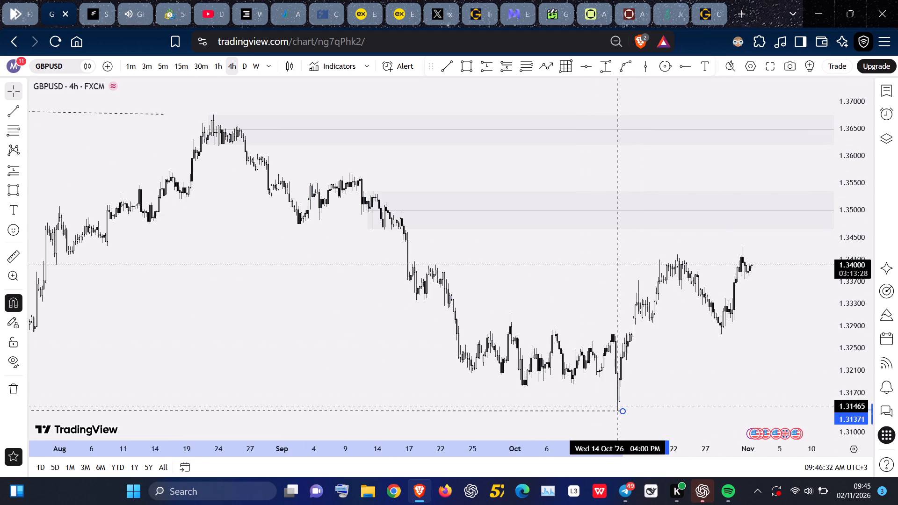
left_click_drag(616, 406, 616, 404)
left_click(663, 389)
Examine the GBPUSD 4-hour price action relative to the dashed trendlines, the two zones and the mid-October low.
scroll(663, 389, "down", 5)
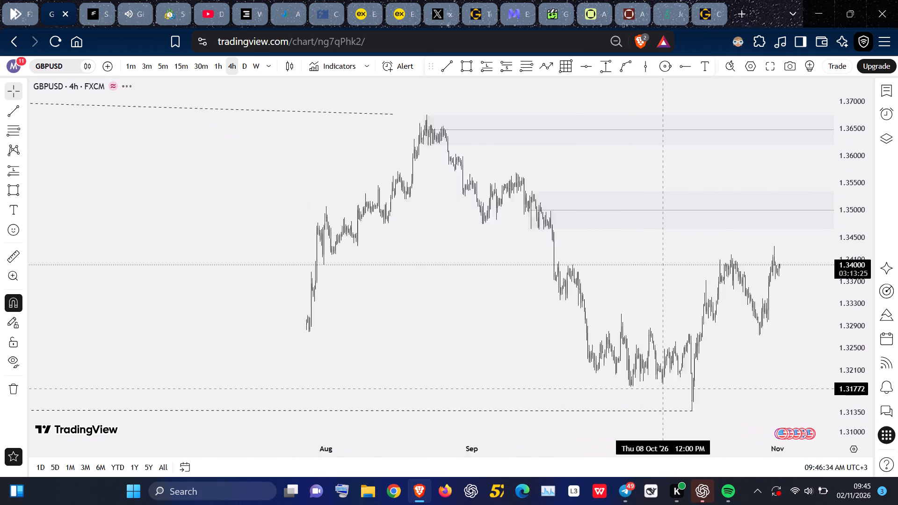
scroll(663, 389, "down", 8)
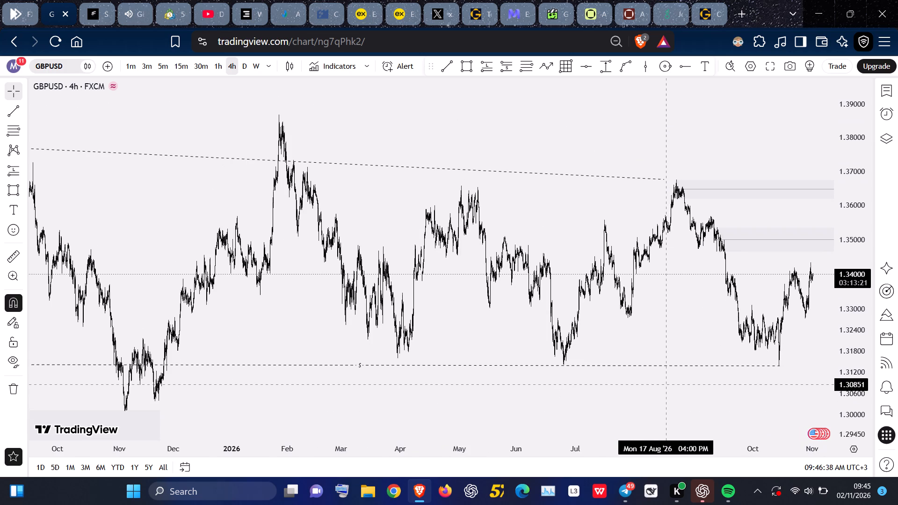
scroll(666, 385, "up", 9)
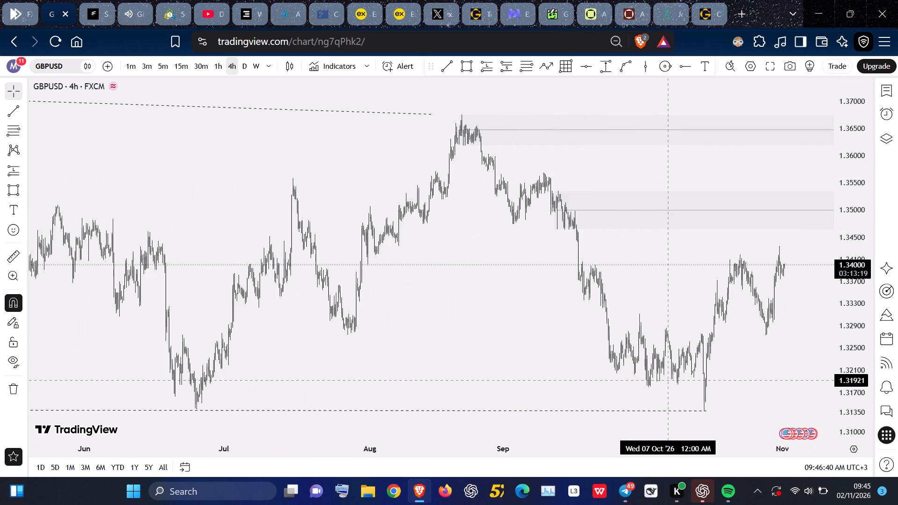
scroll(669, 381, "down", 4)
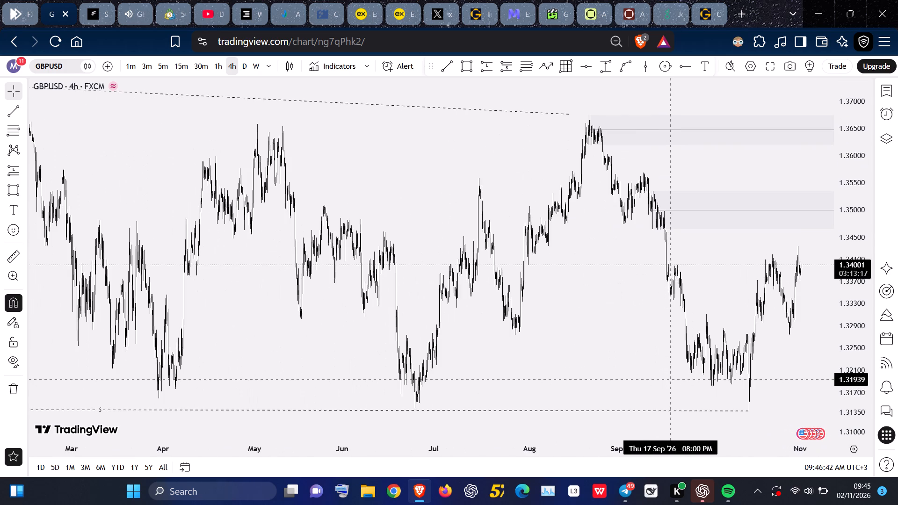
scroll(671, 380, "up", 4)
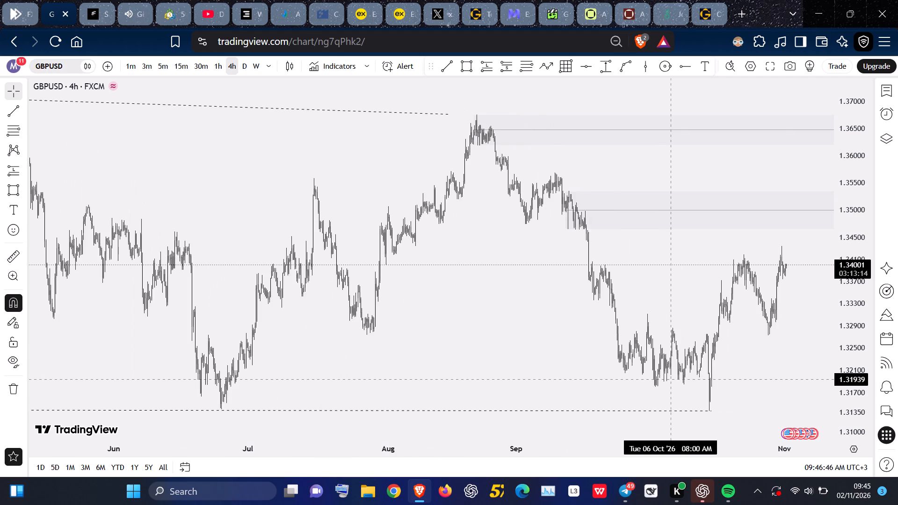
scroll(671, 380, "up", 3)
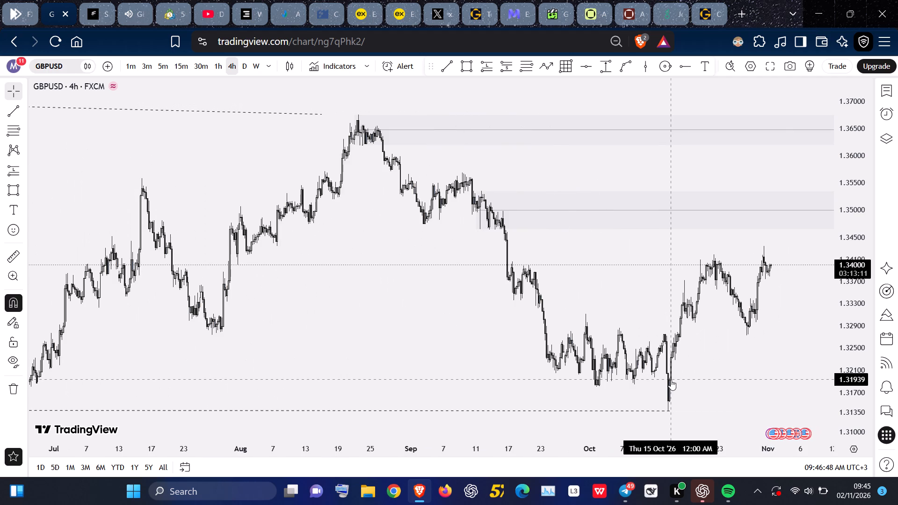
Capture a shareable link to a GBPUSD 4-hour chart snapshot framed from late August to early November with both zones and the lower dashed line.
scroll(671, 380, "up", 1)
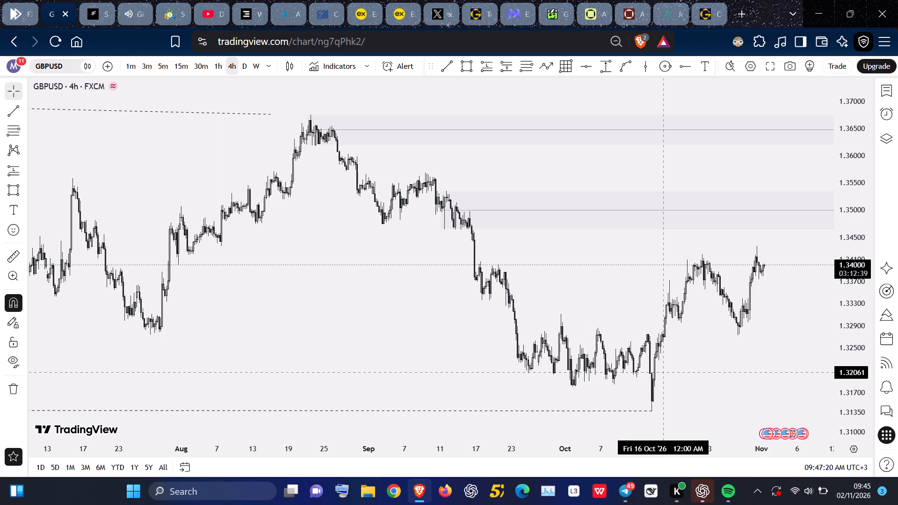
scroll(706, 251, "up", 1)
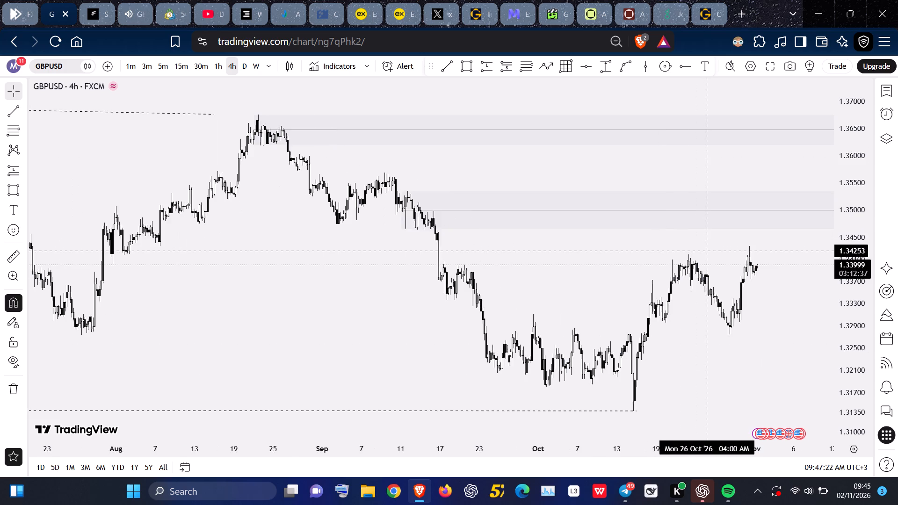
scroll(707, 251, "up", 2)
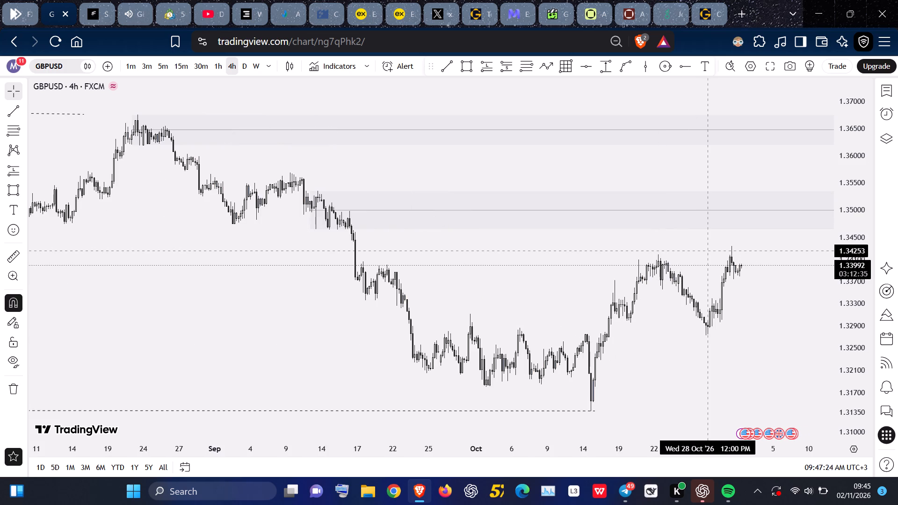
scroll(708, 251, "up", 1)
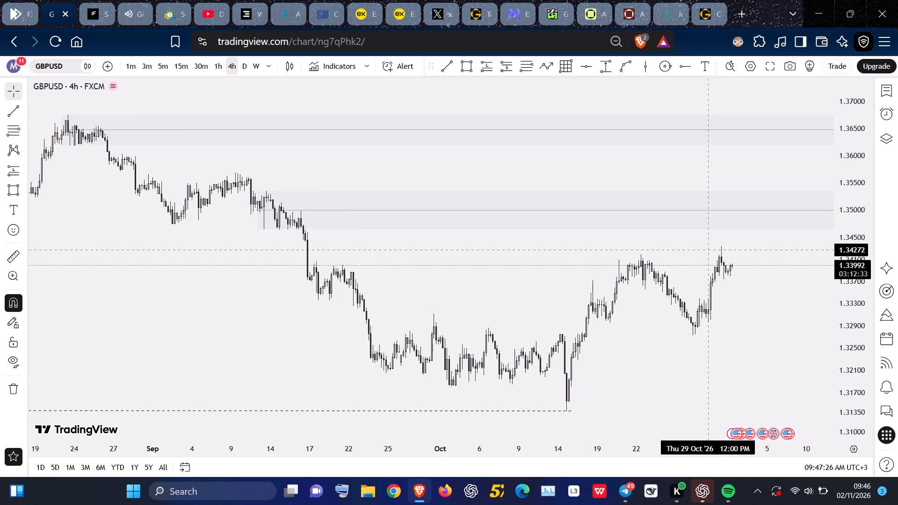
left_click_drag(678, 249, 681, 249)
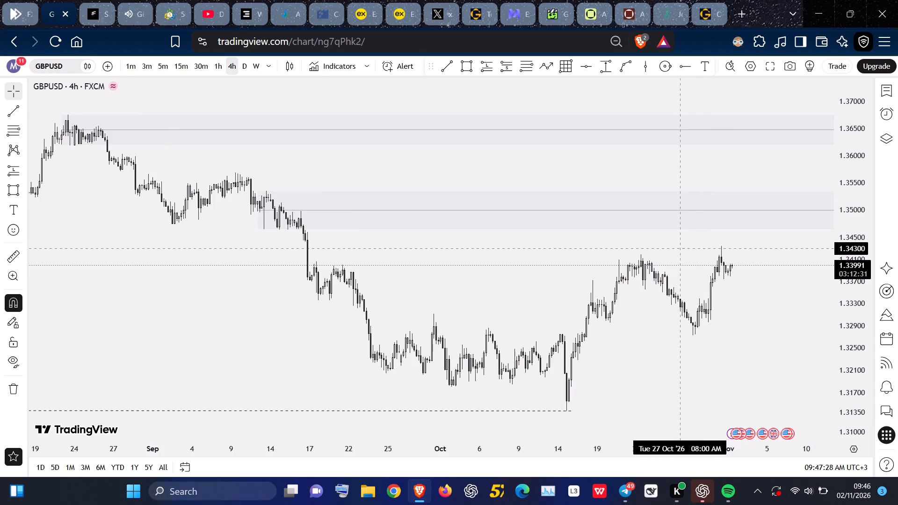
left_click_drag(681, 249, 716, 240)
scroll(715, 239, "up", 1)
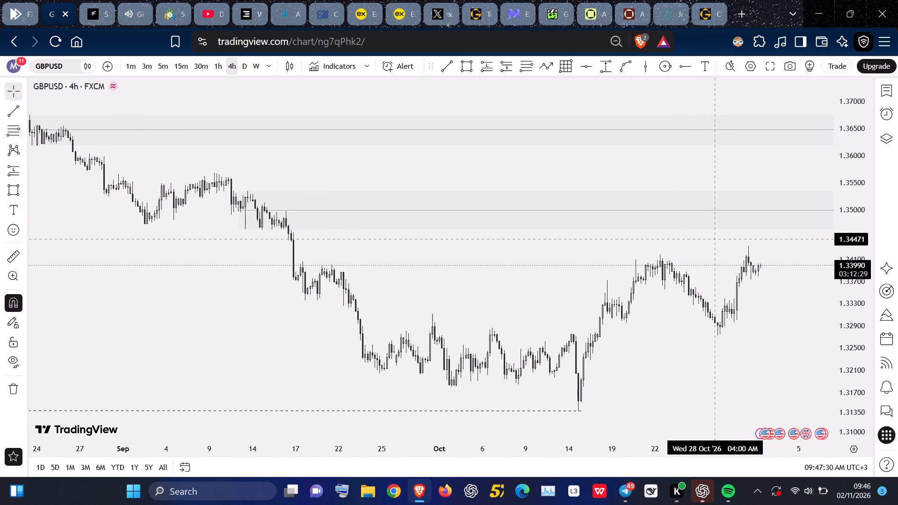
left_click_drag(713, 239, 750, 239)
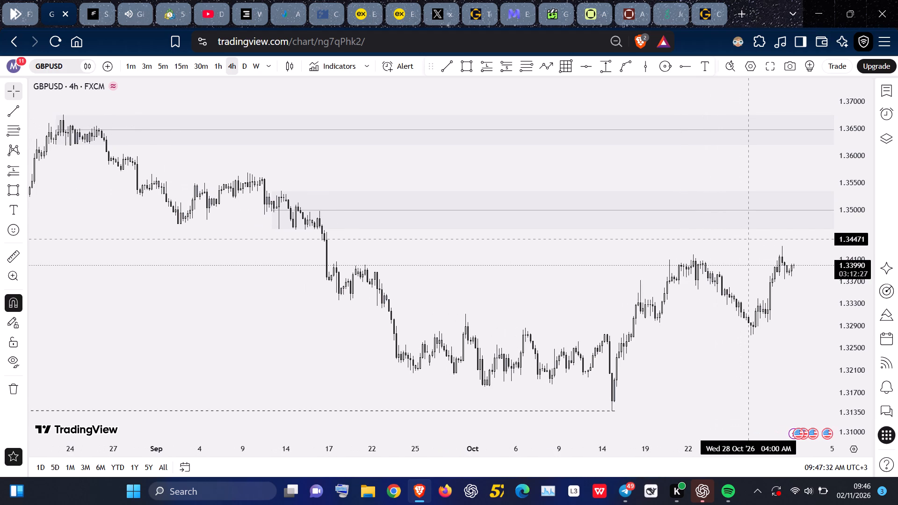
key("alt+s")
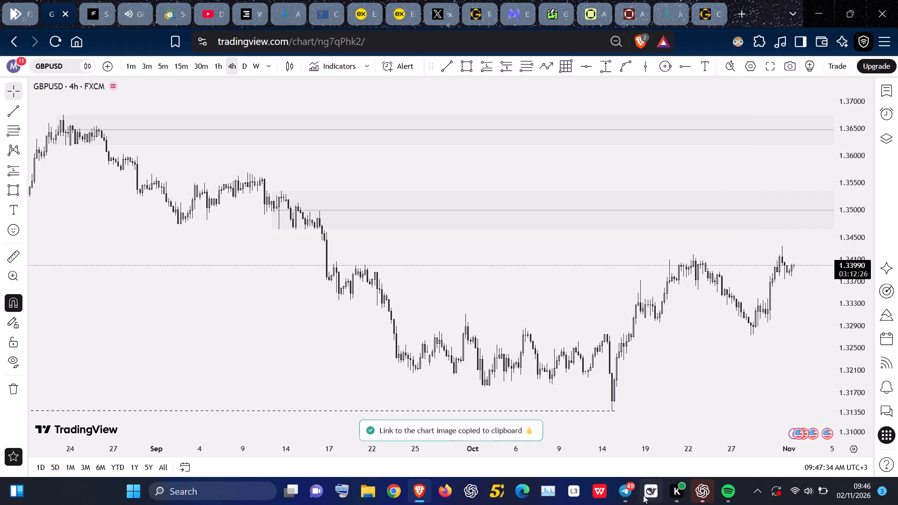
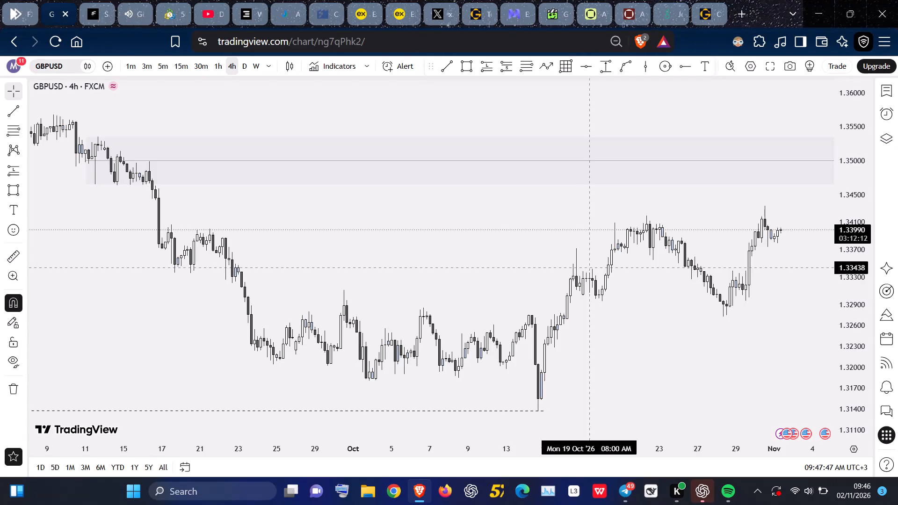
Capture a shareable snapshot of the GBPUSD 4-hour chart, framed closer on the price action from late September to early November.
scroll(590, 268, "up", 2)
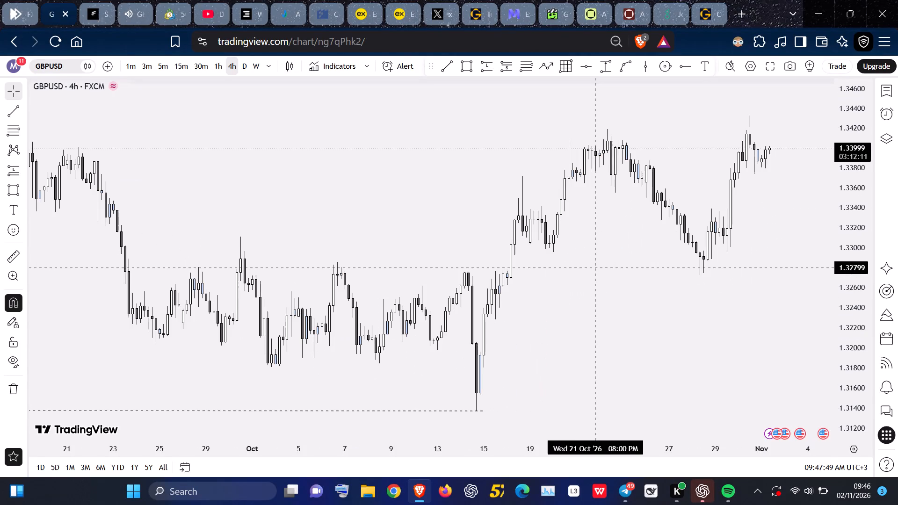
scroll(594, 268, "up", 1)
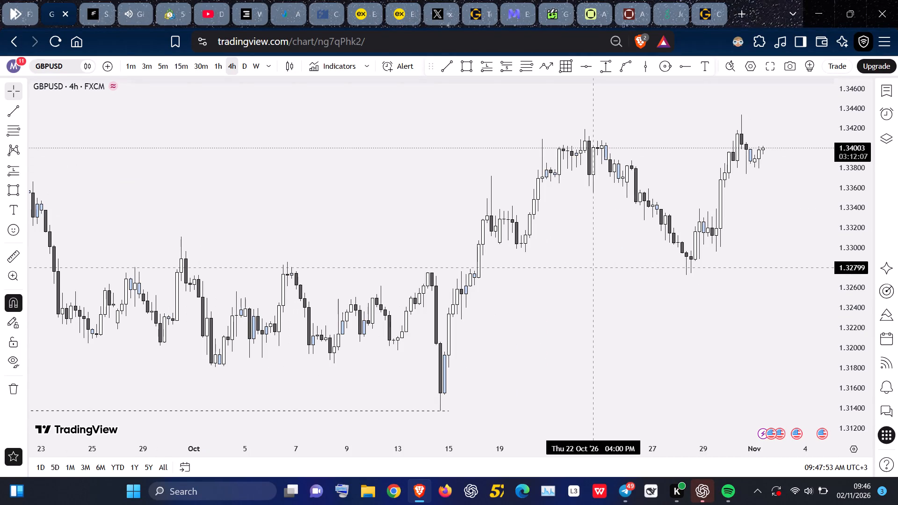
key("alt+s")
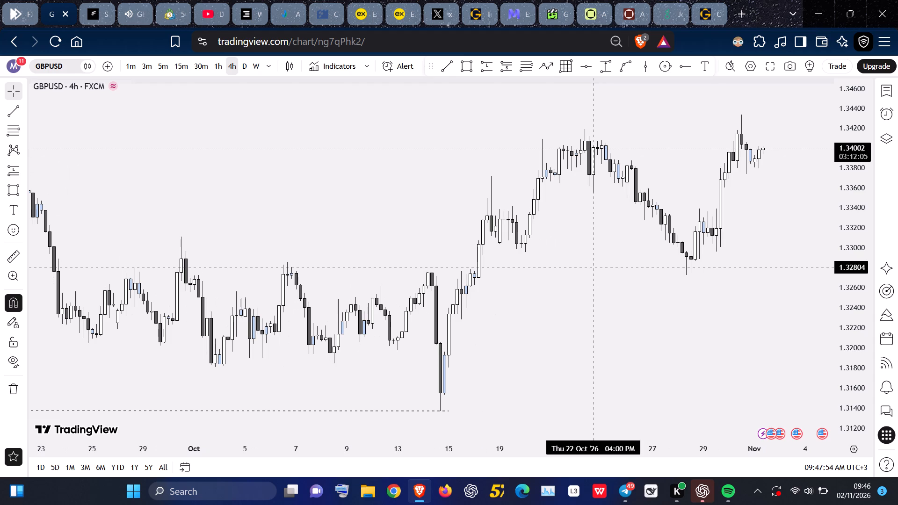
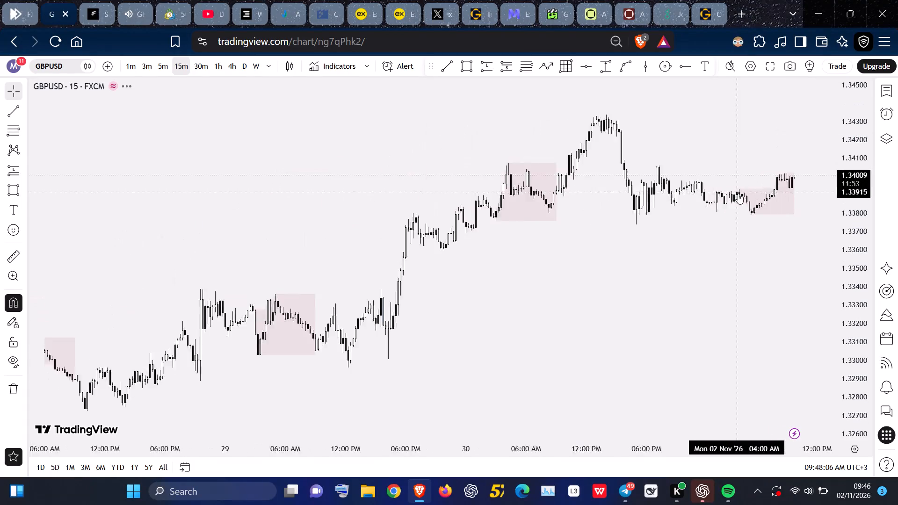
Draw a horizontal trend line from the 30 October 2026 high at about 1.3434 to about 2 November 02:30 PM.
left_click_drag(870, 309, 869, 302)
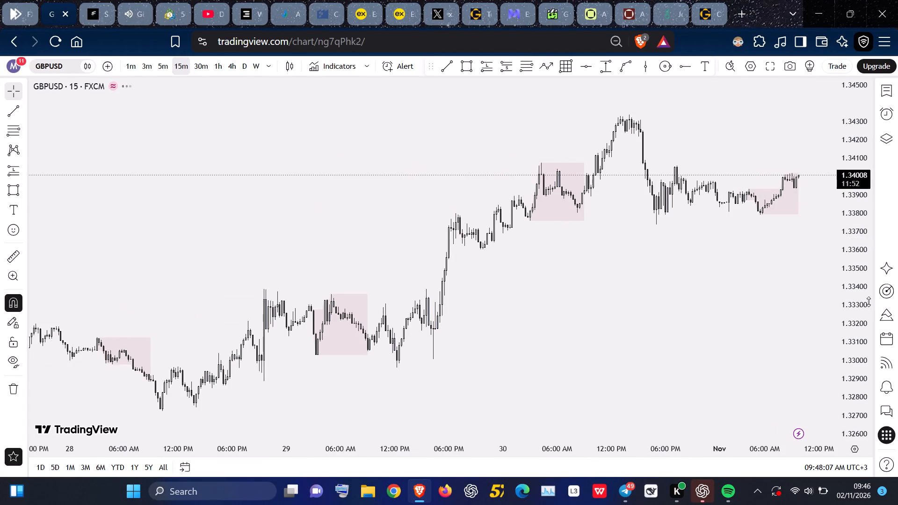
left_click_drag(869, 302, 832, 227)
left_click_drag(762, 228, 657, 328)
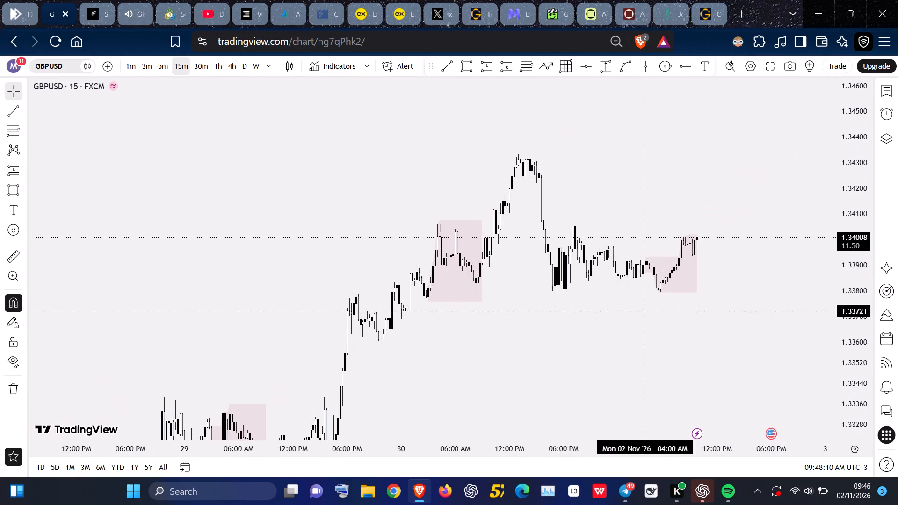
left_click(442, 66)
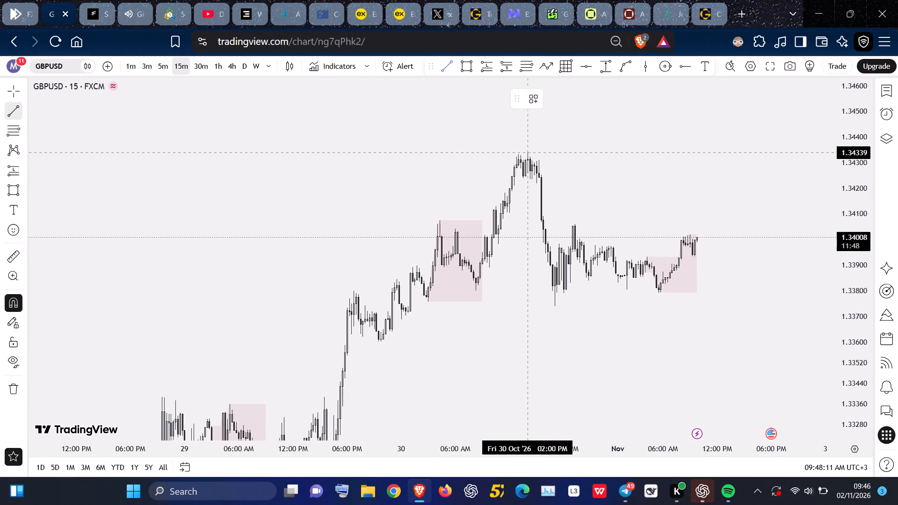
left_click(529, 132)
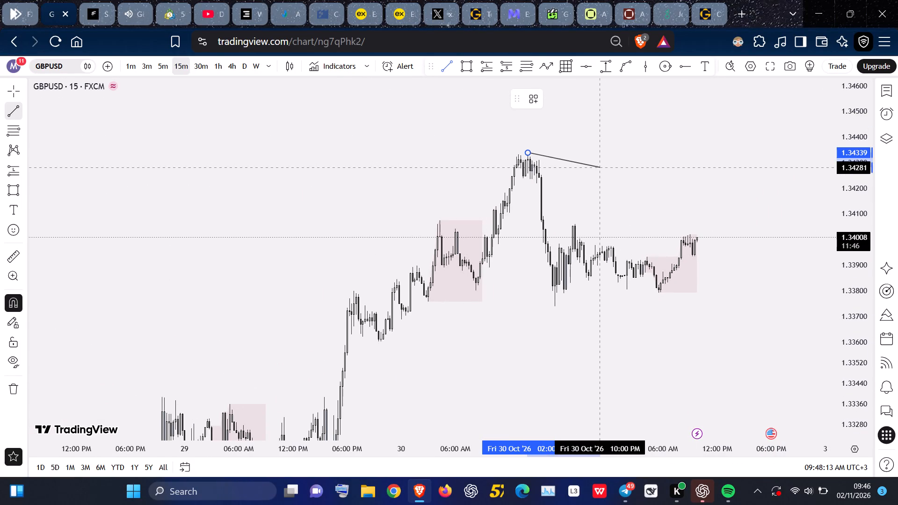
left_click(739, 180, "shift")
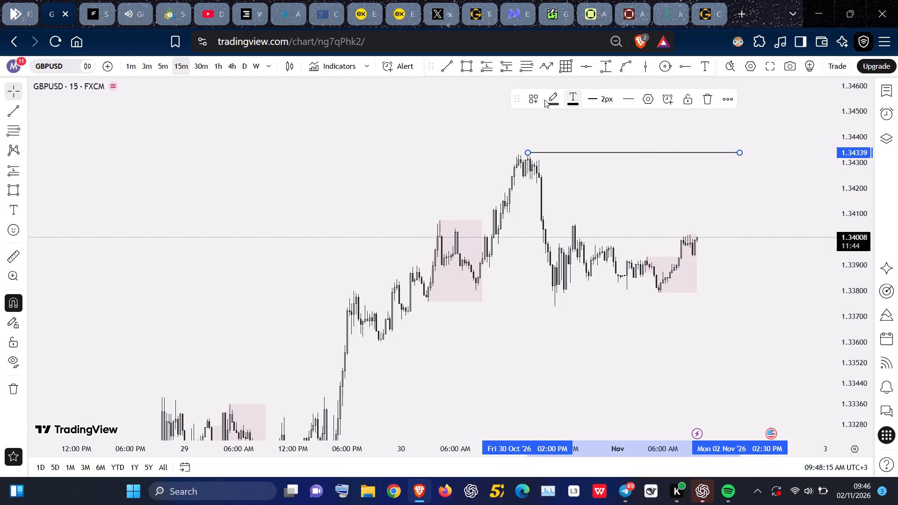
Open the saved drawing templates for the new line at the 30 October high.
left_click(537, 99)
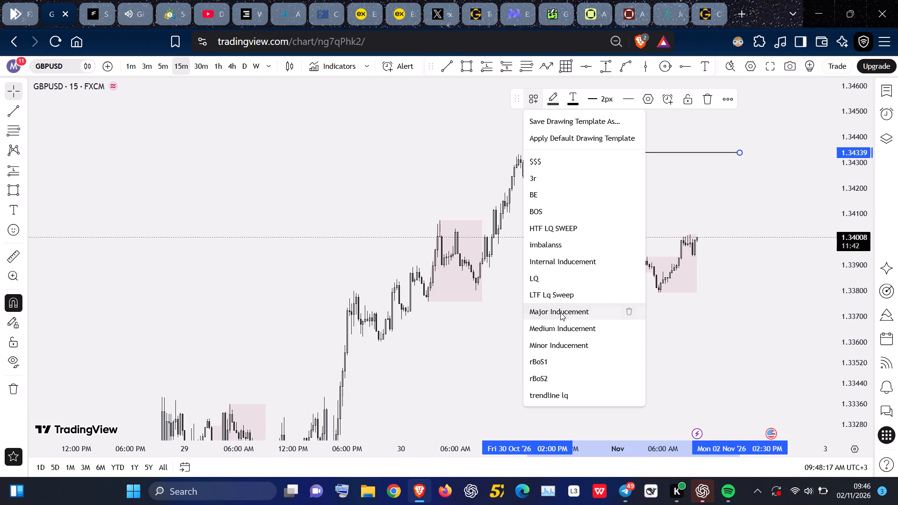
Apply the Major Inducement template to the horizontal trendline at the 30 October high, about 1.3434, and deselect it.
left_click(560, 312)
left_click_drag(655, 195, 625, 183)
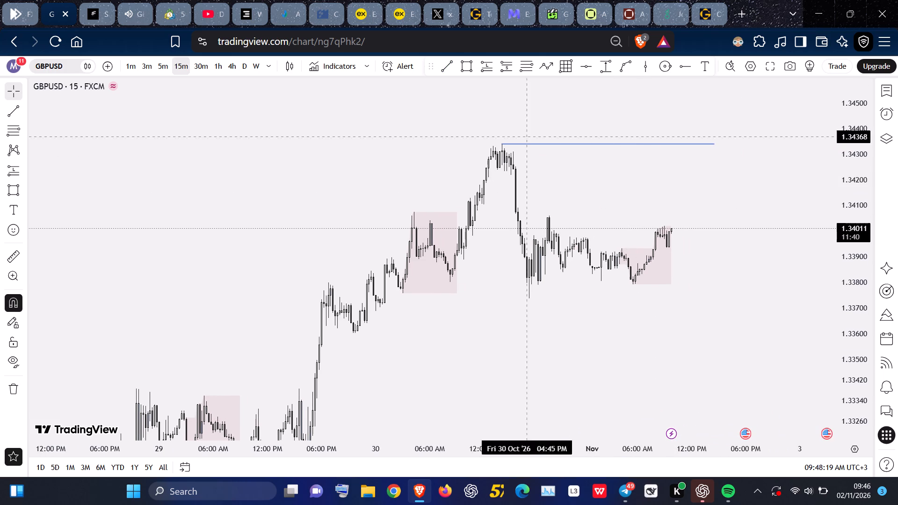
Draw a horizontal trendline from the 30 October 5:00 PM low at about 1.3374 past the latest candles and deselect it.
left_click(453, 72)
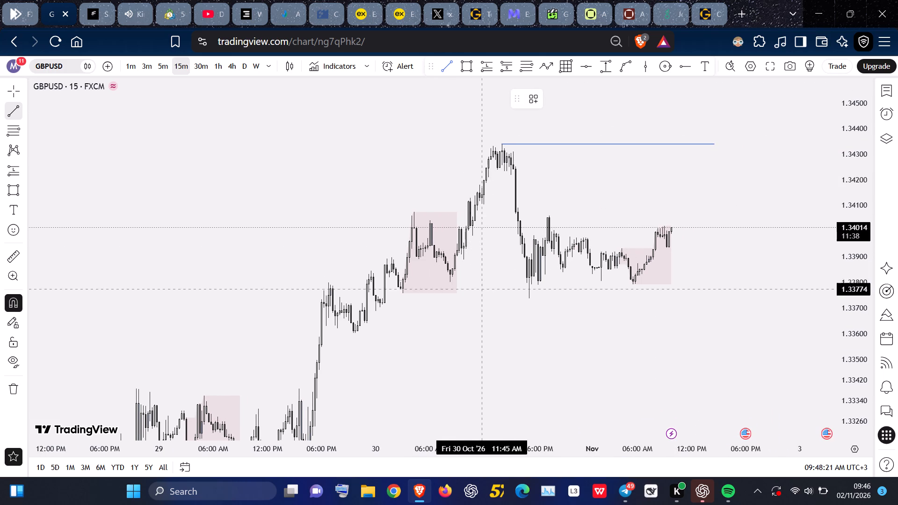
left_click(529, 306)
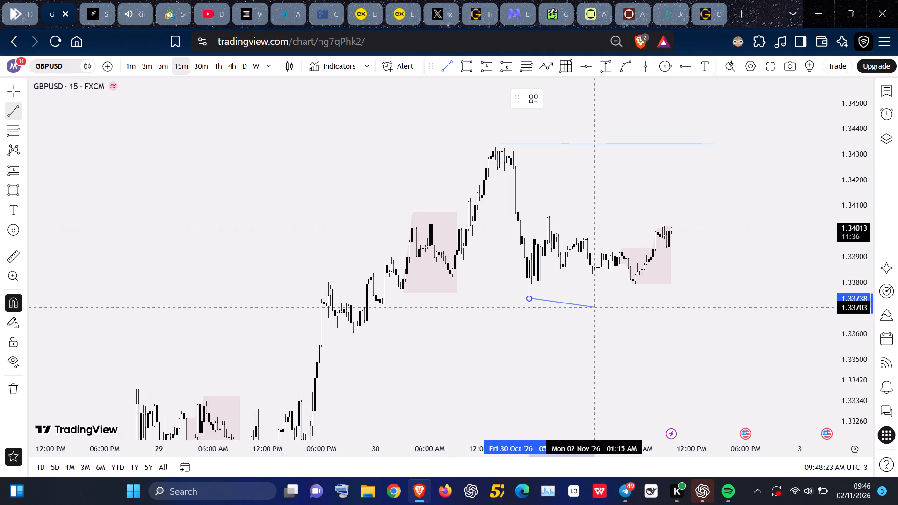
left_click(710, 300, "shift")
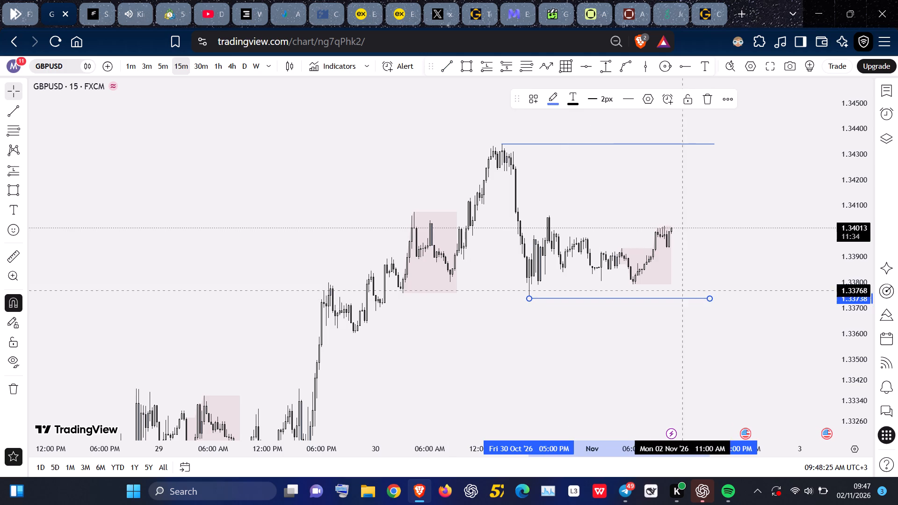
left_click(588, 352)
Draw a short horizontal trendline from the 2 November 5:45 AM low at about 1.3379 to 10:45 AM, using the Medium Inducement template.
left_click_drag(587, 342, 617, 295)
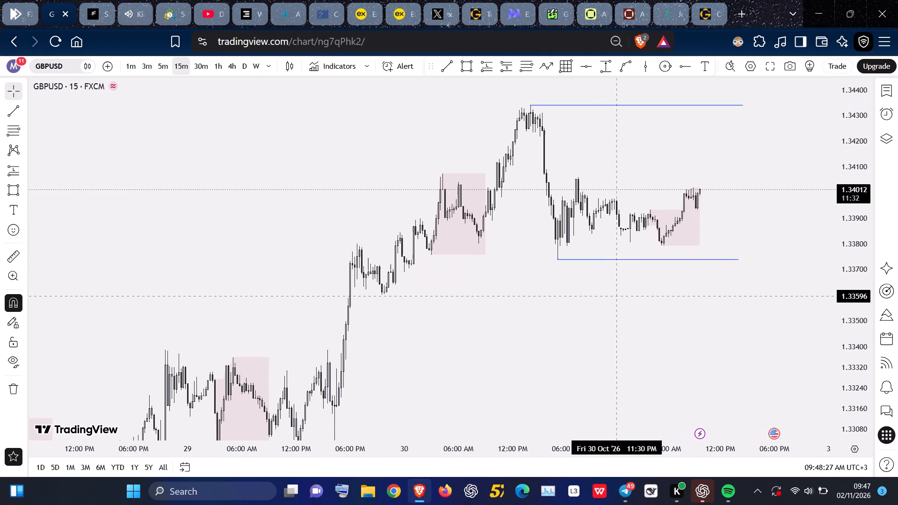
left_click_drag(617, 295, 618, 292)
scroll(618, 291, "up", 1)
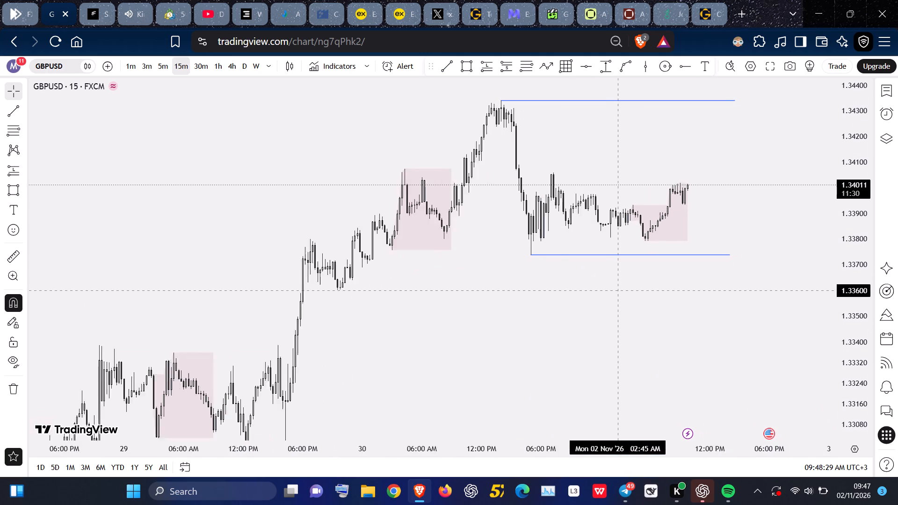
scroll(618, 291, "up", 2)
left_click_drag(499, 321, 565, 314)
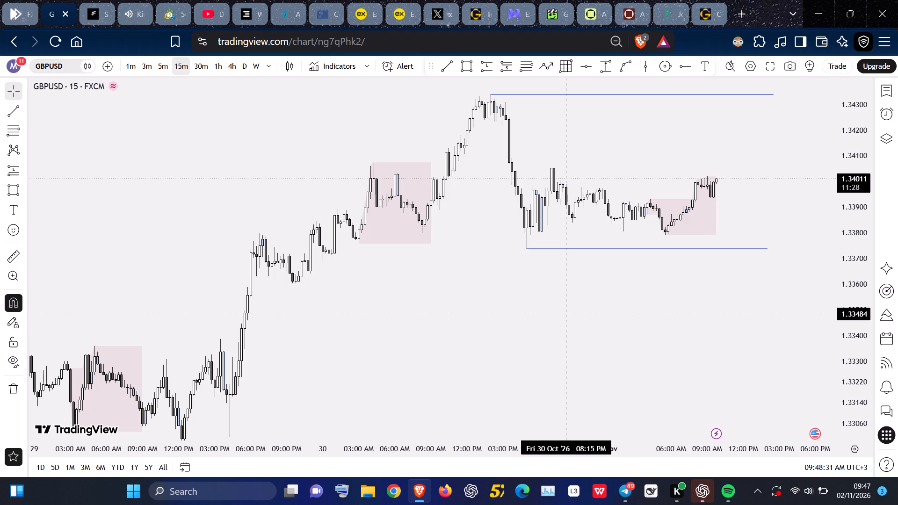
left_click_drag(565, 314, 572, 312)
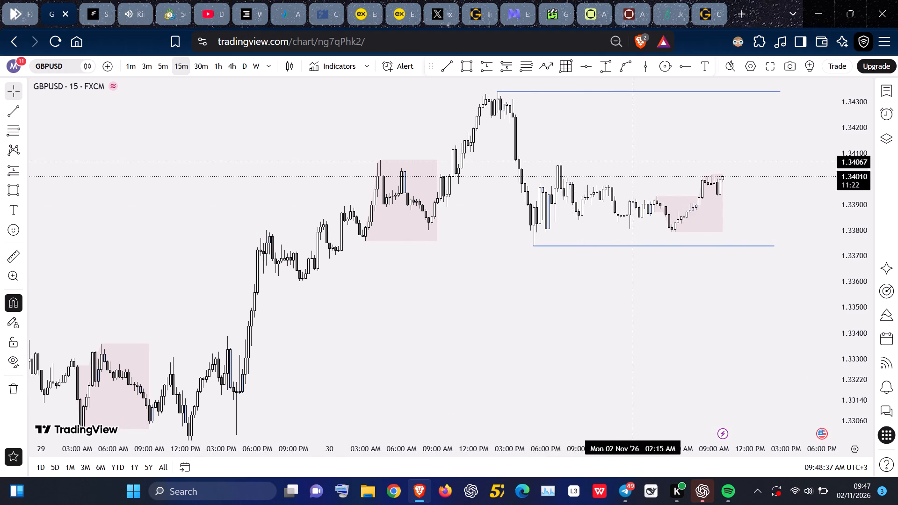
left_click(449, 67)
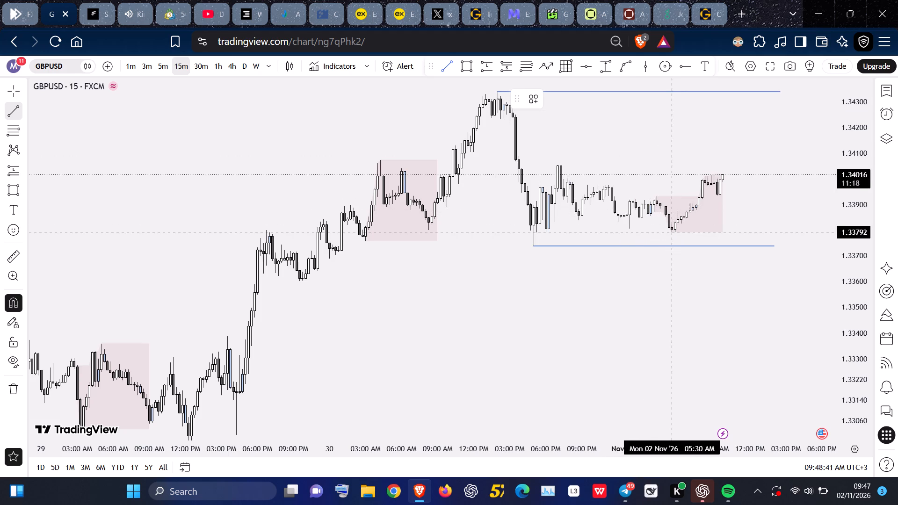
left_click(675, 237)
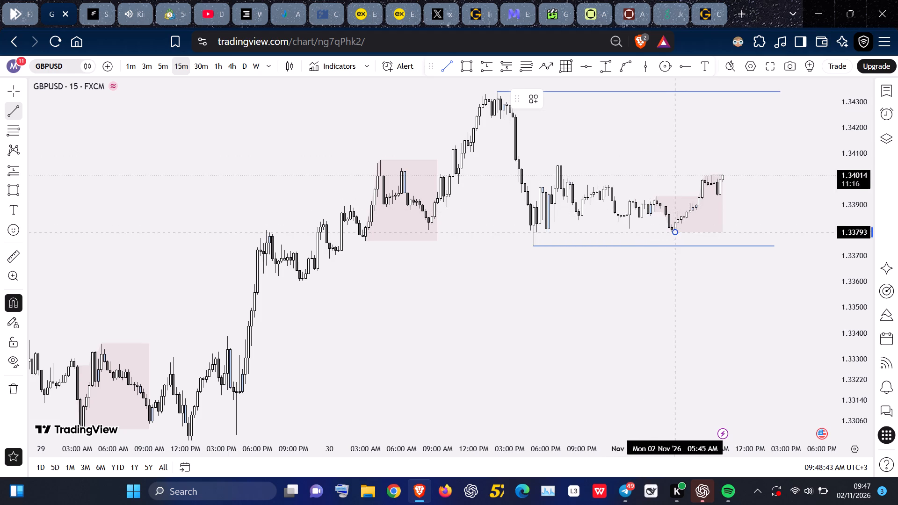
left_click(736, 234, "shift")
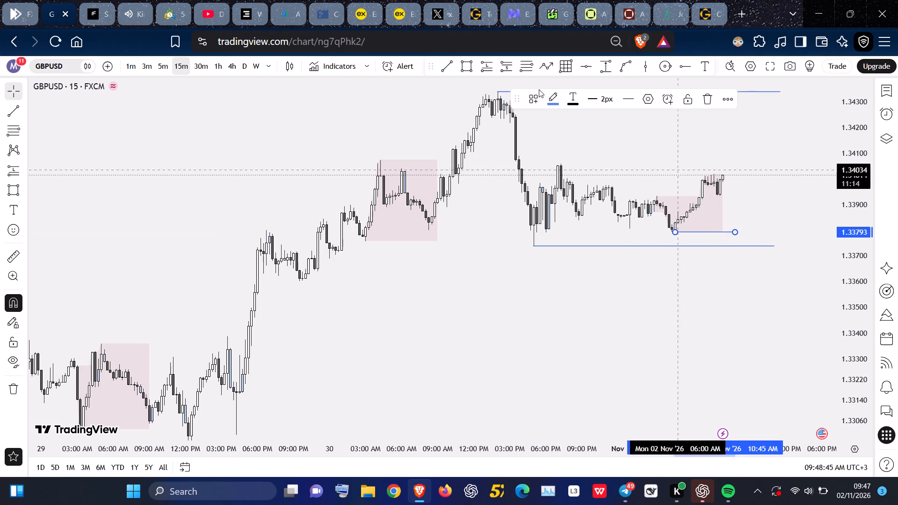
left_click(529, 96)
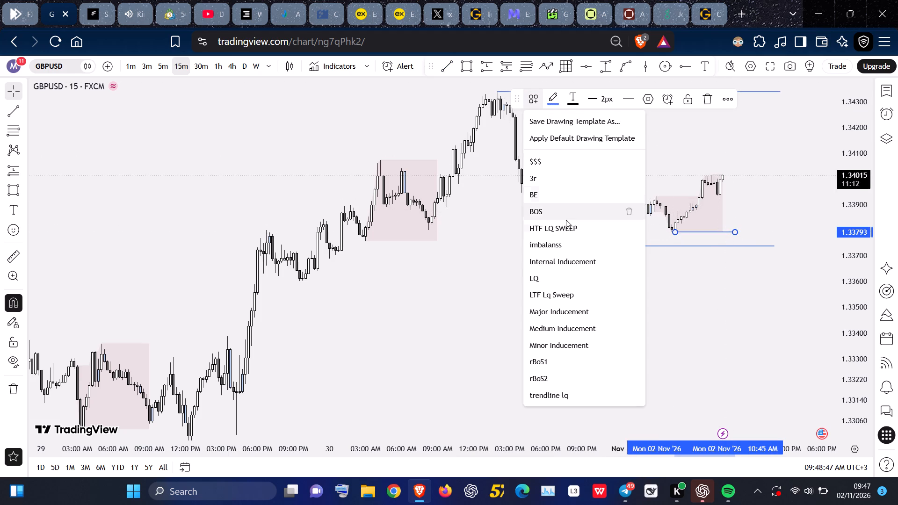
left_click(548, 326)
left_click(579, 287)
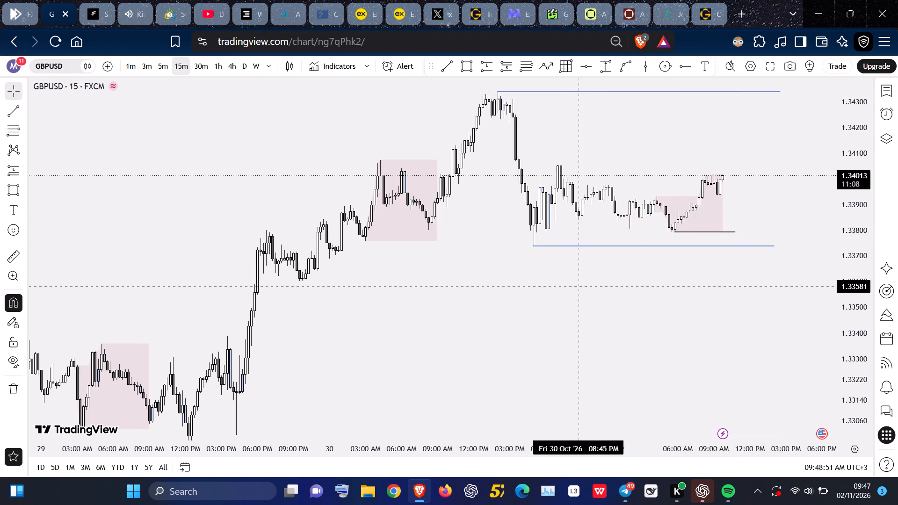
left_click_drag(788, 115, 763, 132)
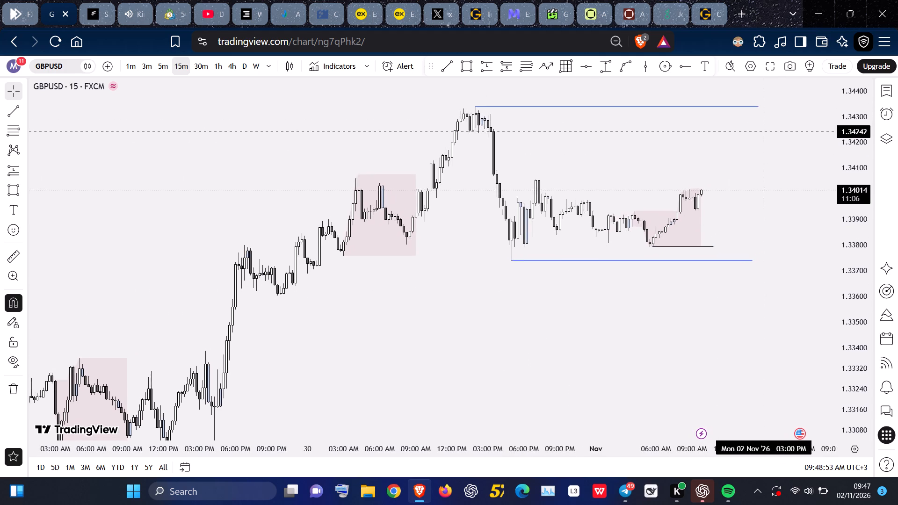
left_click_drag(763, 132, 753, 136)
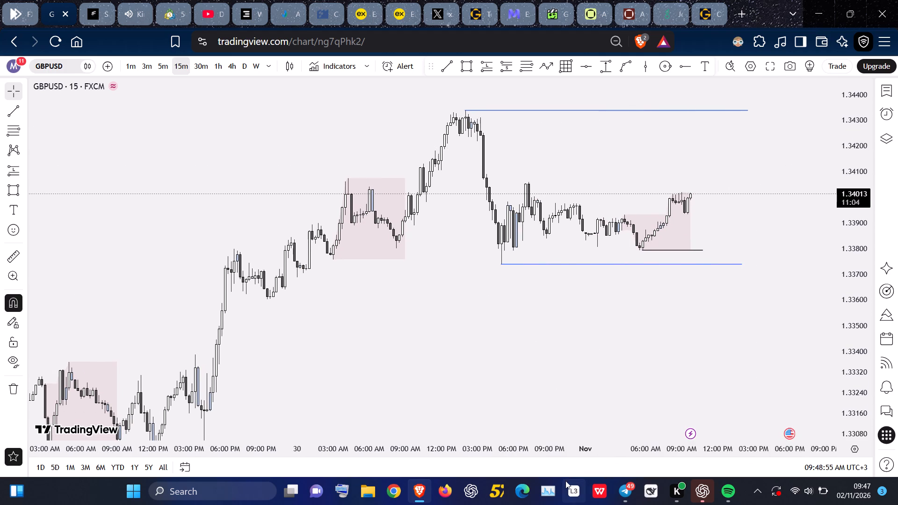